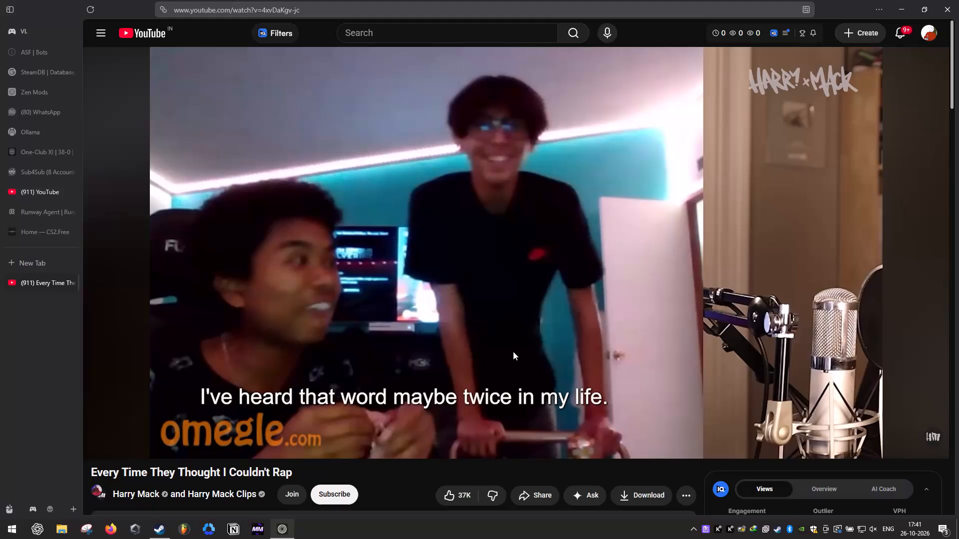
# Clear the browser and Steam windows away and open BSI Certificates.docx from the Downloads folder.
pyautogui.click(903, 0)
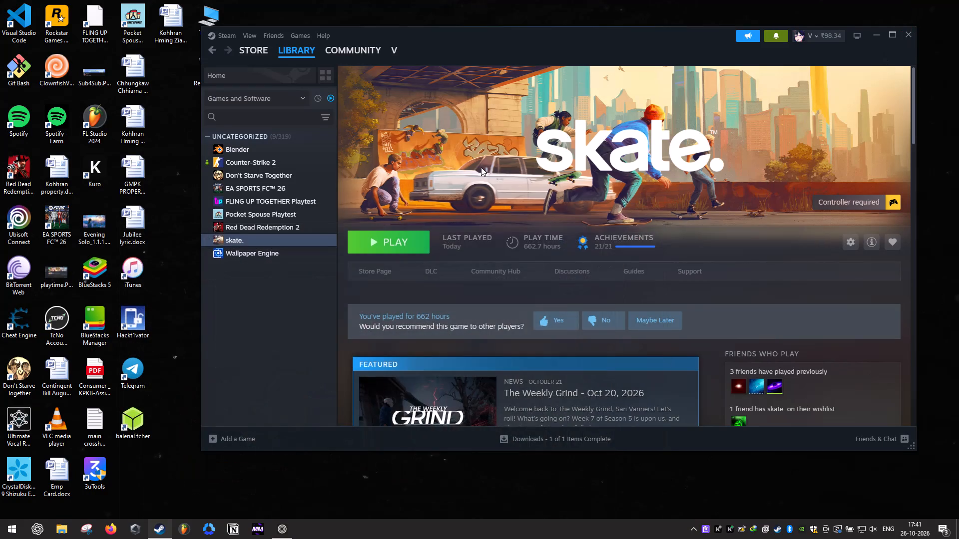
pyautogui.click(908, 35)
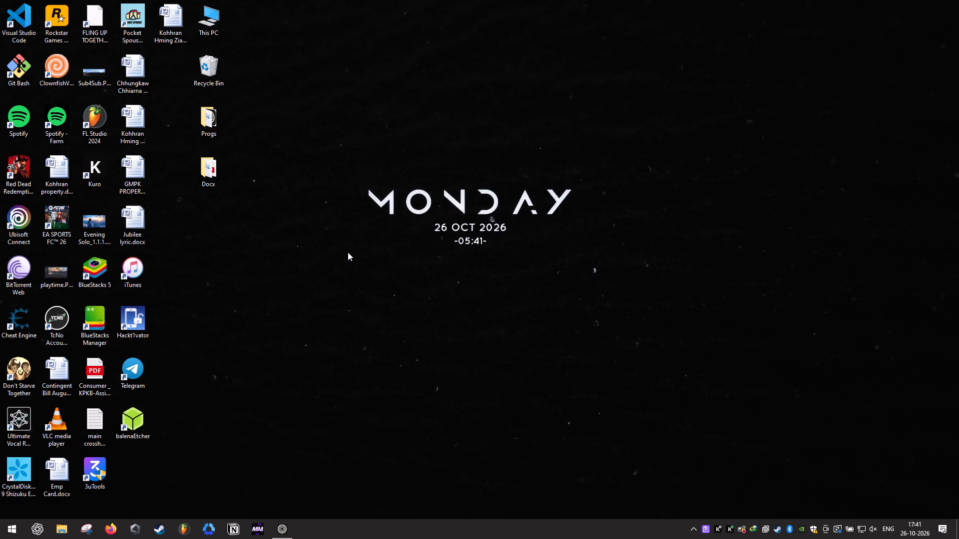
pyautogui.press('super+e')
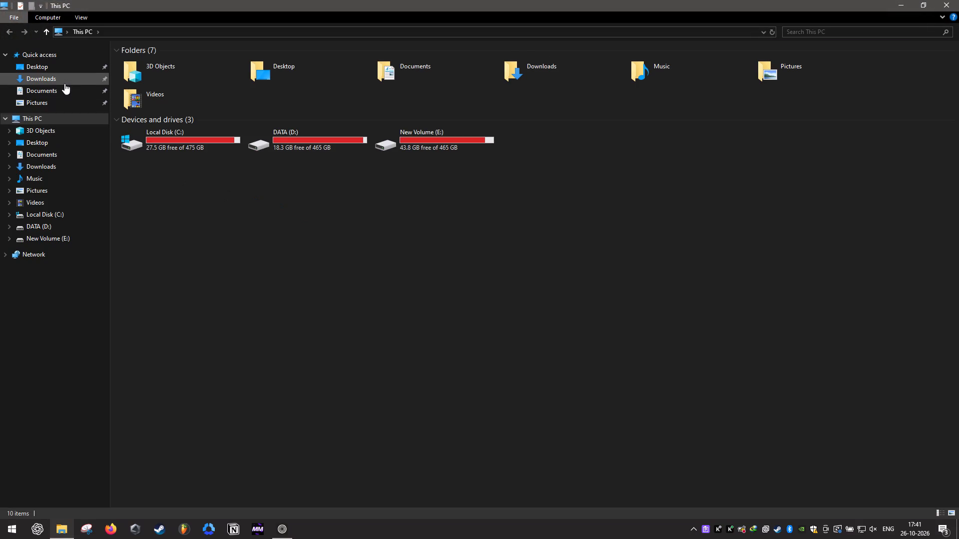
pyautogui.click(64, 80)
pyautogui.doubleClick(143, 156)
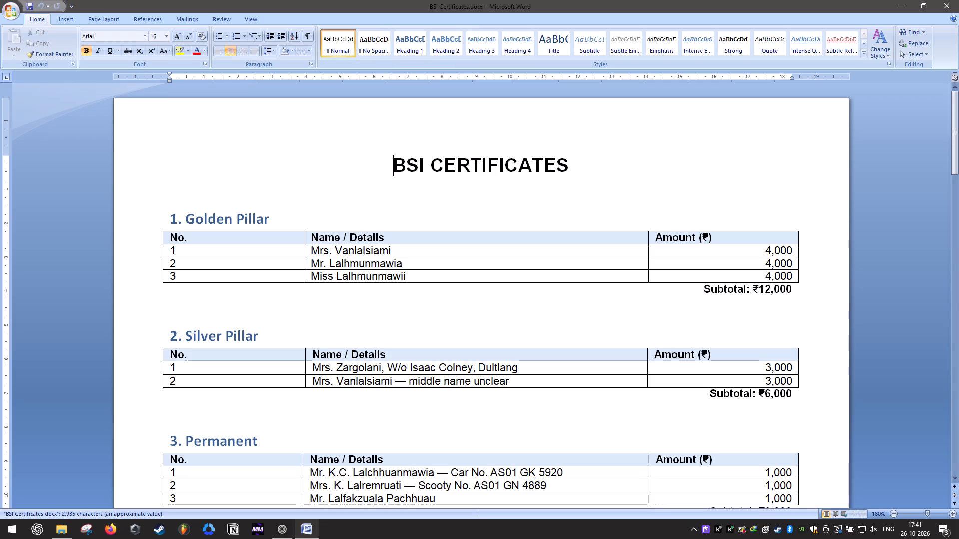
pyautogui.click(734, 238)
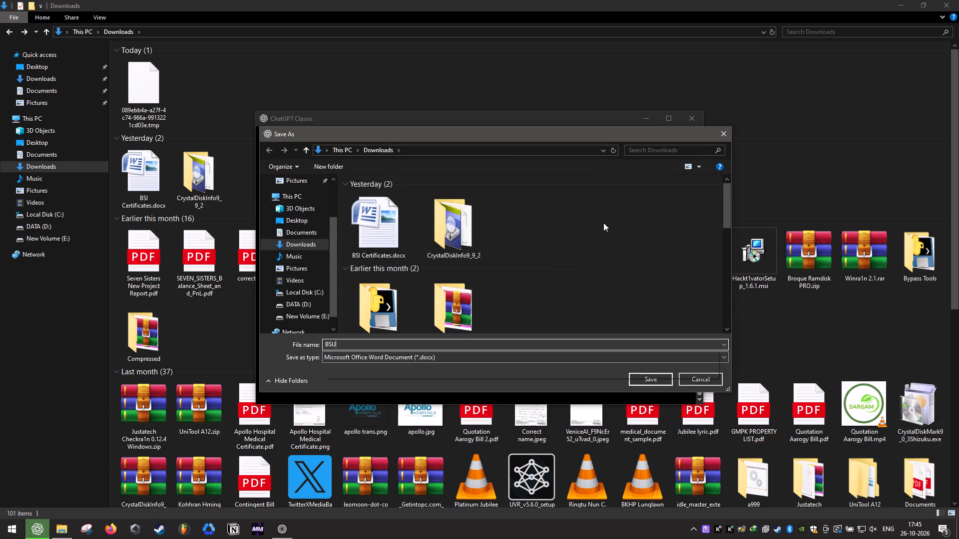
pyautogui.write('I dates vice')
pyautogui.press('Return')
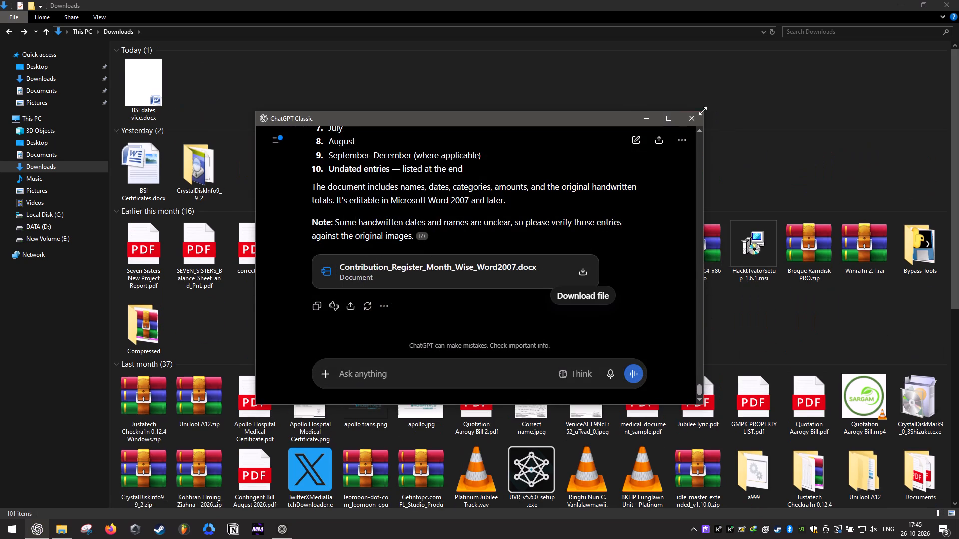
# Refresh the Downloads folder and open BSI dates vice.docx in Word.
pyautogui.click(629, 90)
pyautogui.rightClick(361, 102)
pyautogui.click(390, 155)
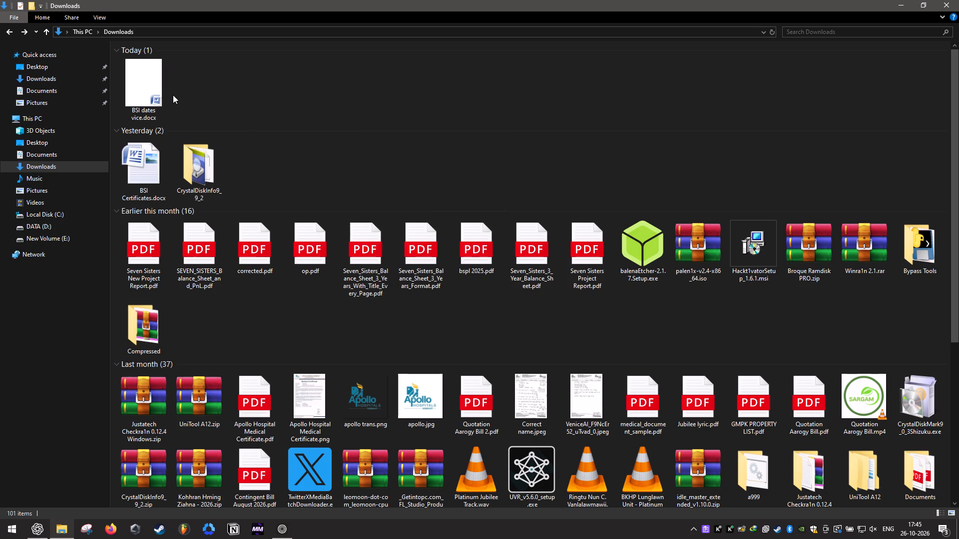
pyautogui.doubleClick(161, 92)
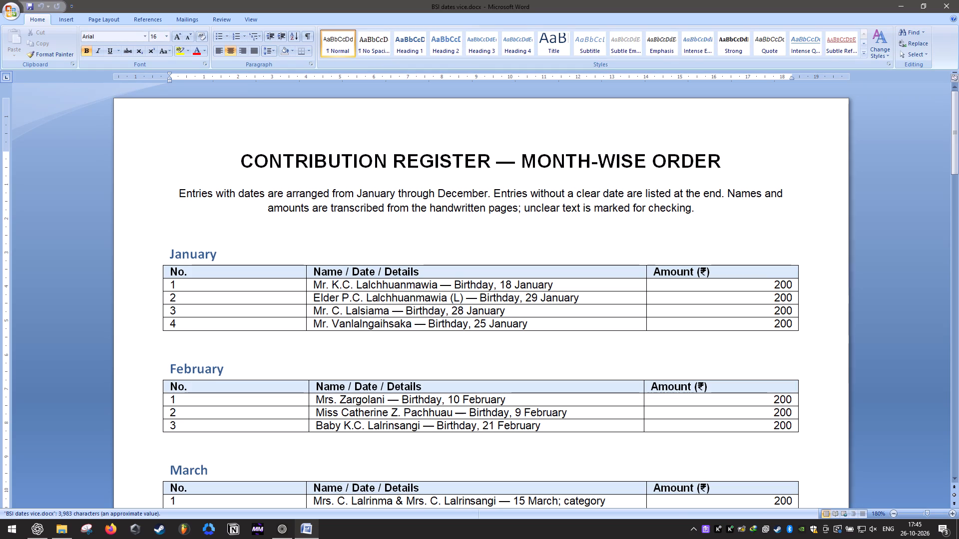
# Review the month-wise register from the January table through the undated entries to the original page totals.
pyautogui.scroll(-3, 797, 241)
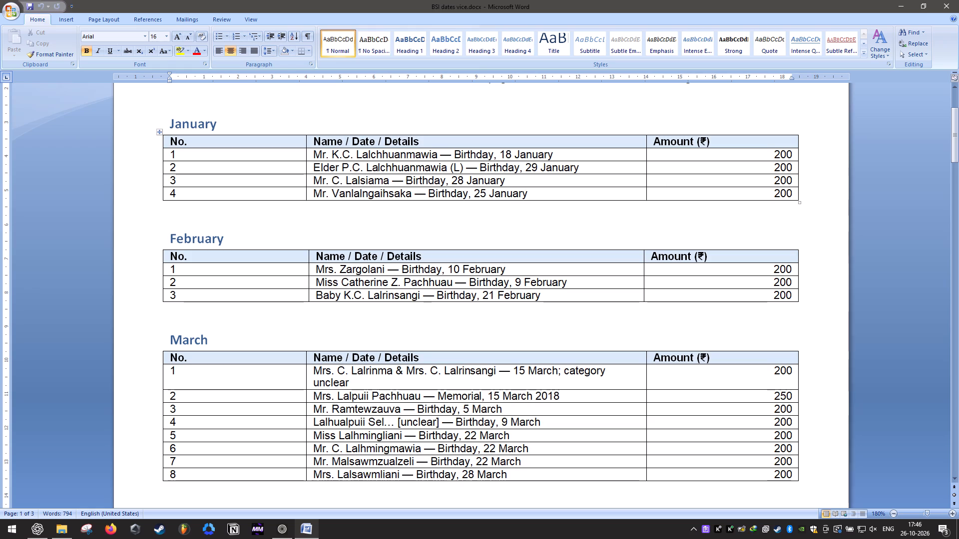
pyautogui.scroll(-2, 942, 290)
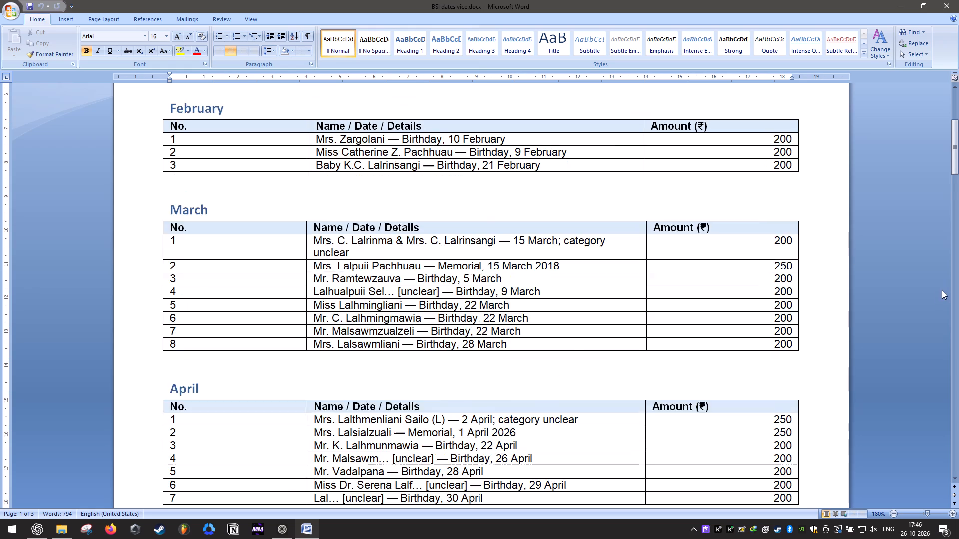
pyautogui.scroll(-18, 942, 290)
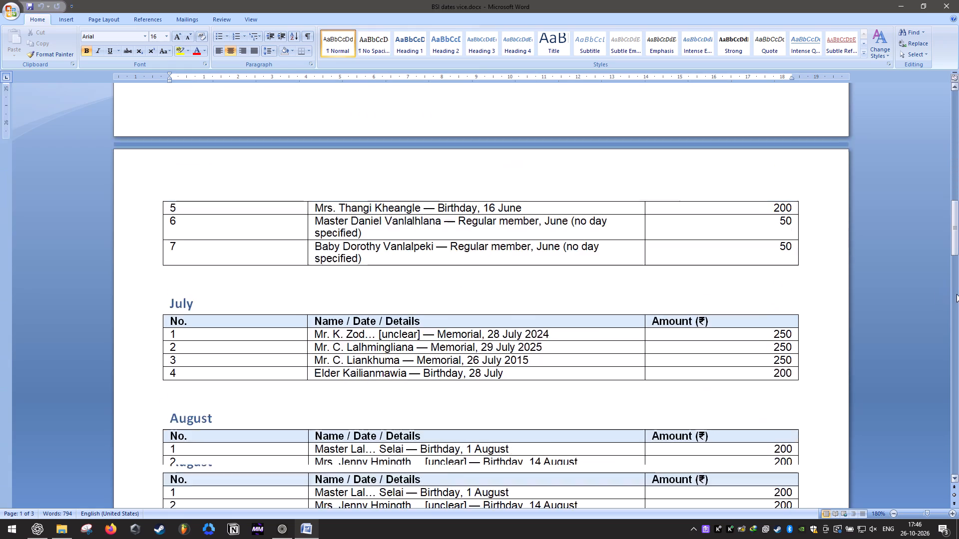
pyautogui.scroll(-11, 957, 294)
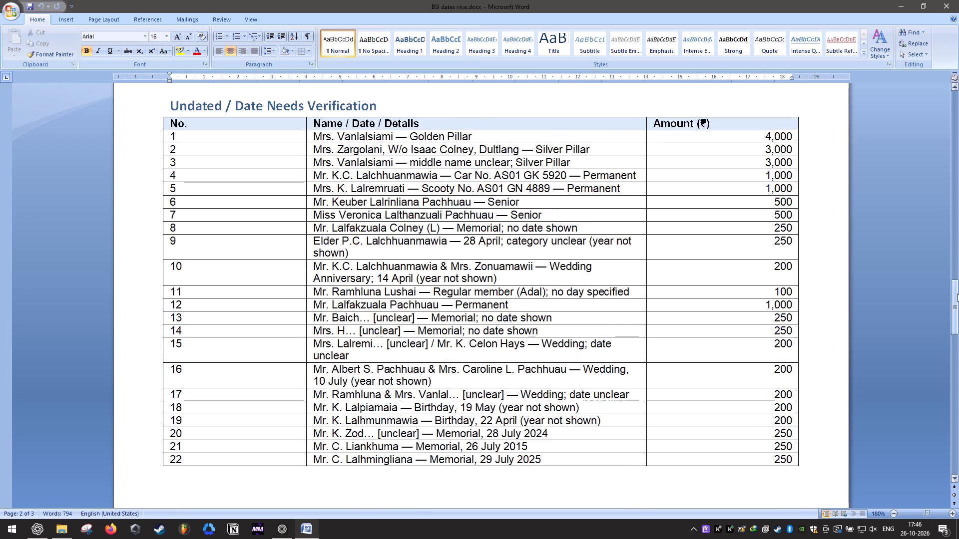
pyautogui.scroll(-10, 958, 293)
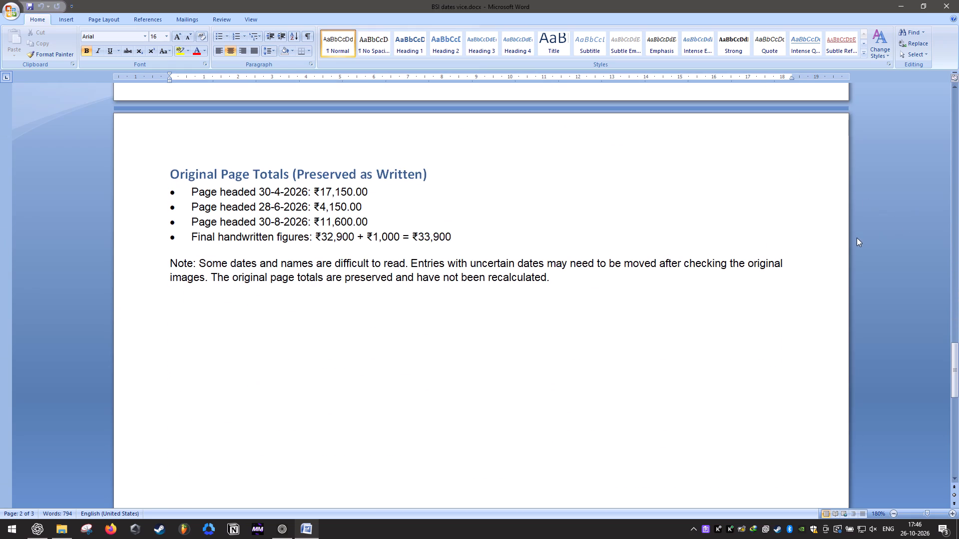
# Go back to the start of the register, re-examine the January to March tables, and close the document.
pyautogui.moveTo(857, 238); pyautogui.dragTo(853, 97, button='middle')
pyautogui.scroll(7, 899, 231)
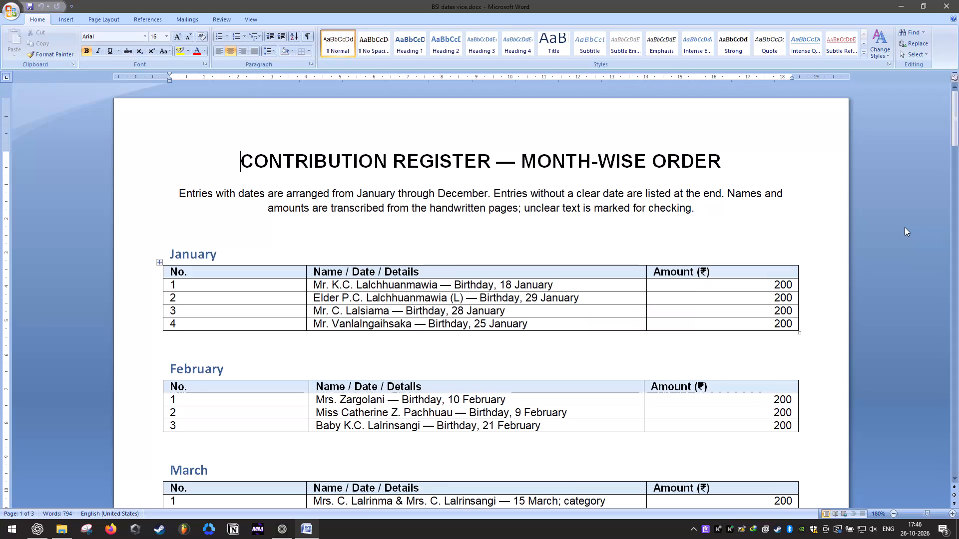
pyautogui.scroll(-3, 910, 231)
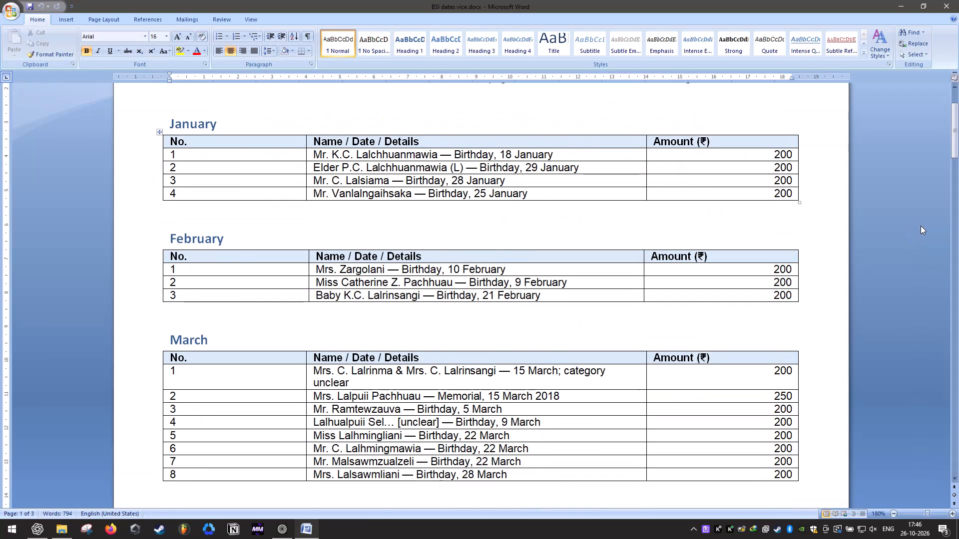
pyautogui.scroll(-1, 921, 226)
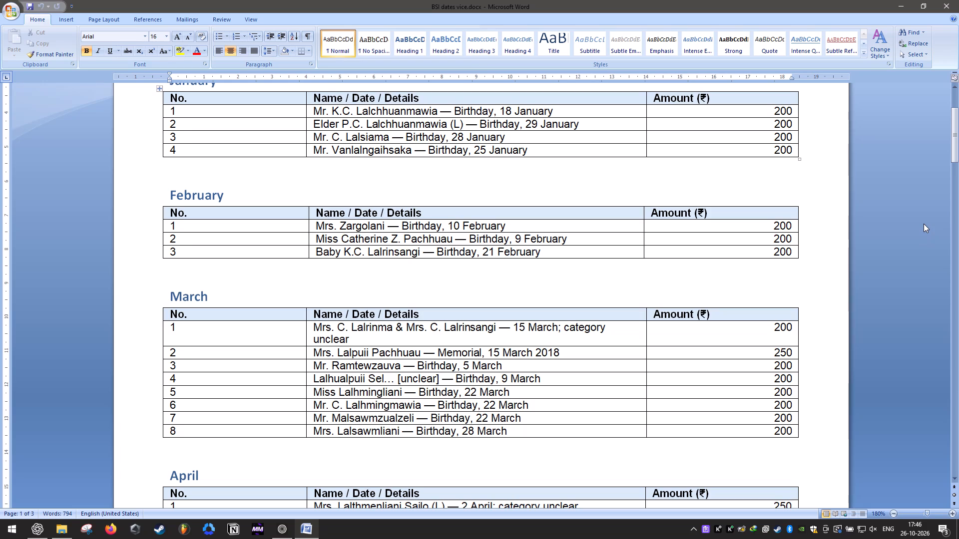
pyautogui.scroll(3, 919, 225)
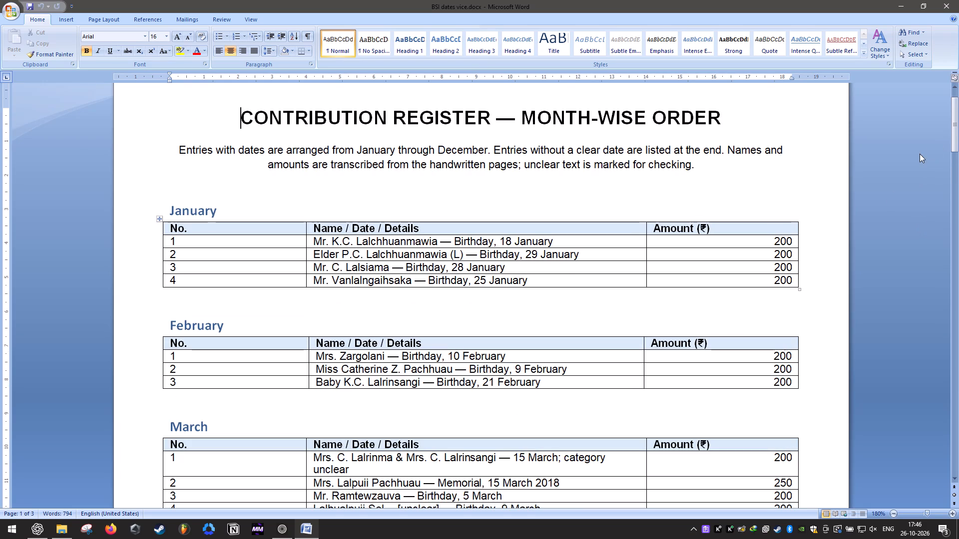
pyautogui.click(953, 0)
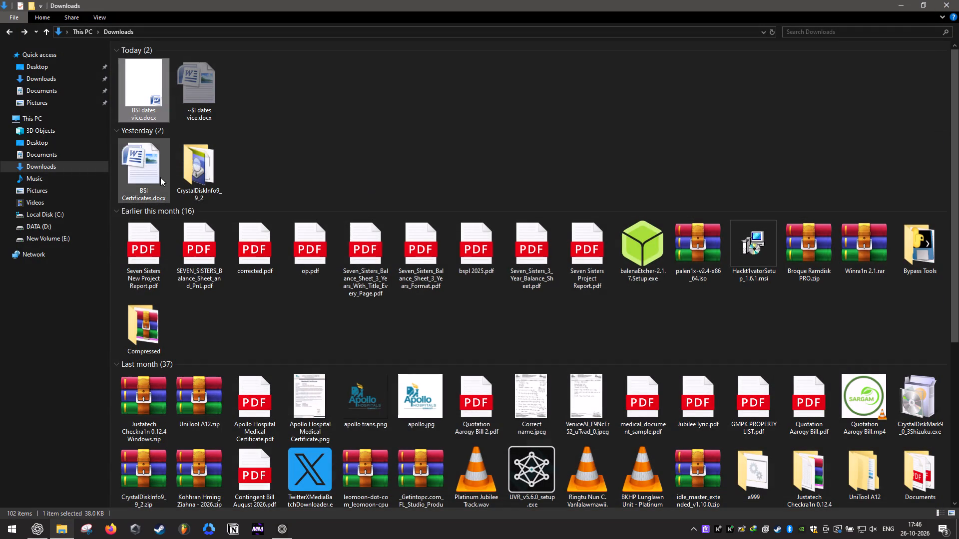
# Open BSI Certificates.docx from the Downloads folder in Word.
pyautogui.doubleClick(160, 177)
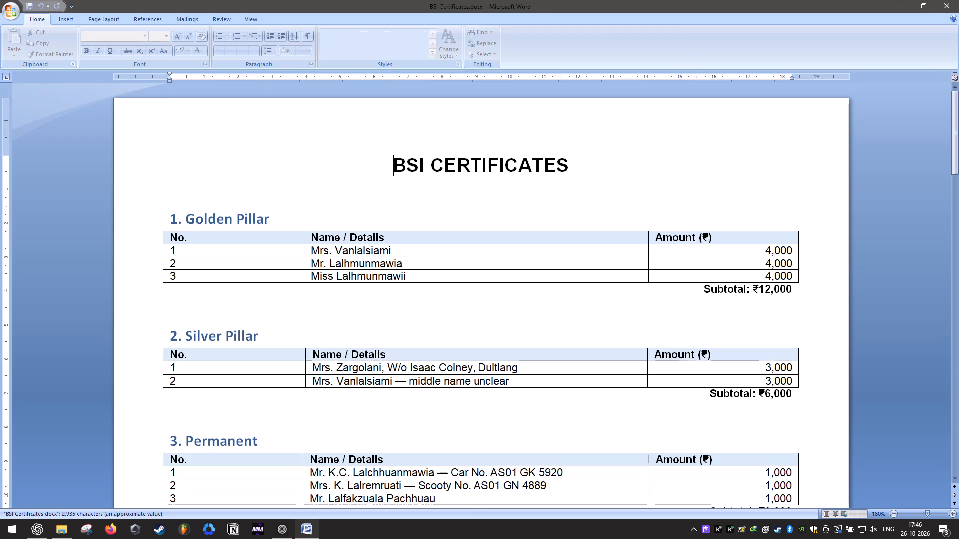
# Examine the Golden Pillar and Silver Pillar entries for misspelled names, including the Silver Pillar entry marked "middle name unclear".
pyautogui.scroll(-2, 525, 195)
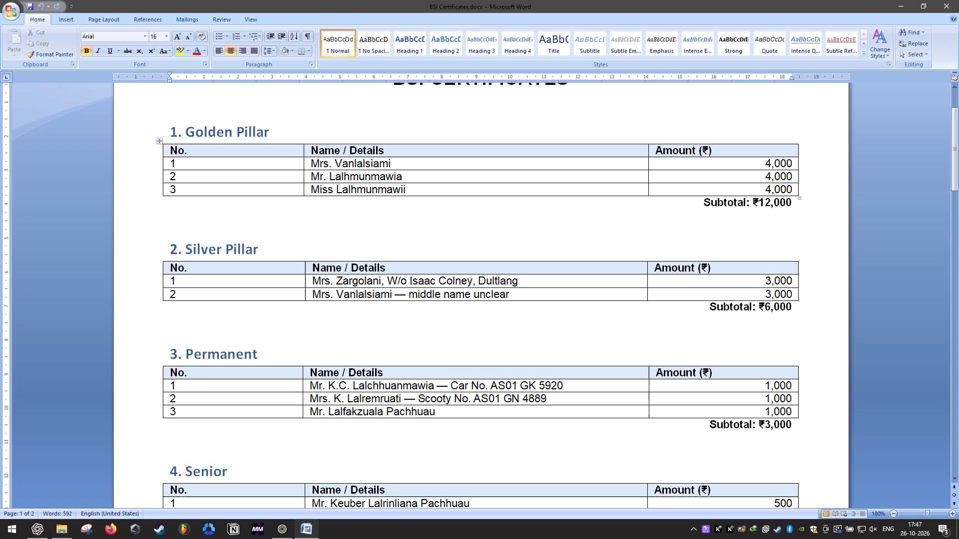
pyautogui.click(443, 192)
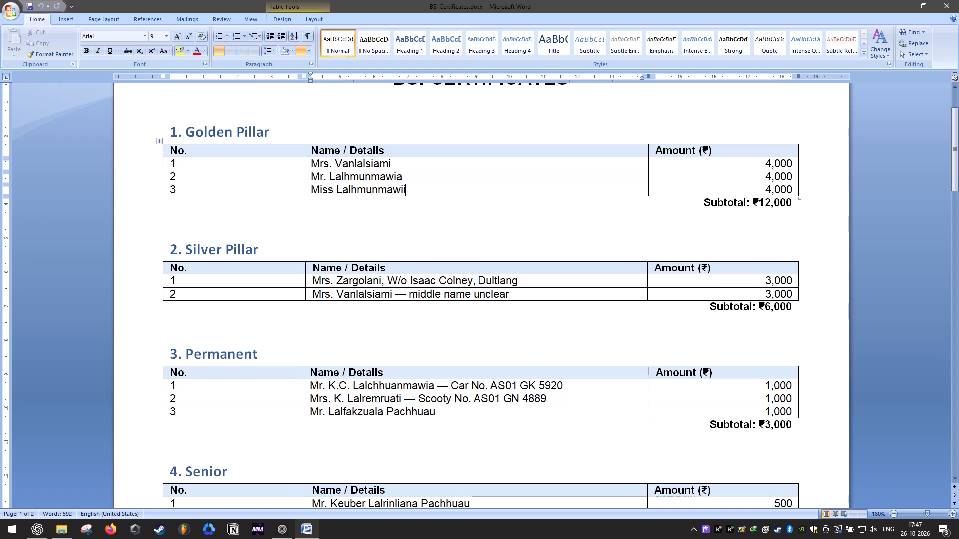
pyautogui.click(408, 166)
pyautogui.click(524, 294)
pyautogui.moveTo(524, 293); pyautogui.dragTo(426, 293)
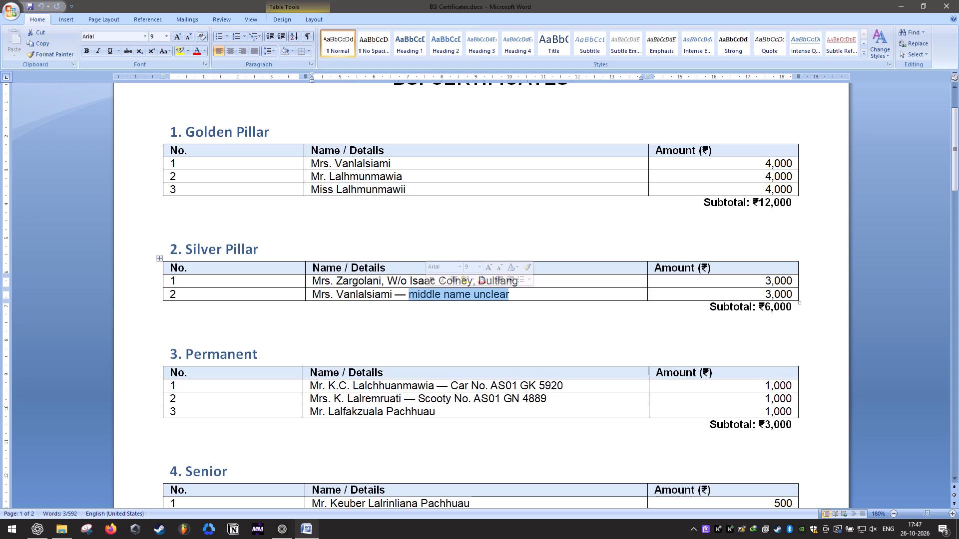
pyautogui.click(552, 280)
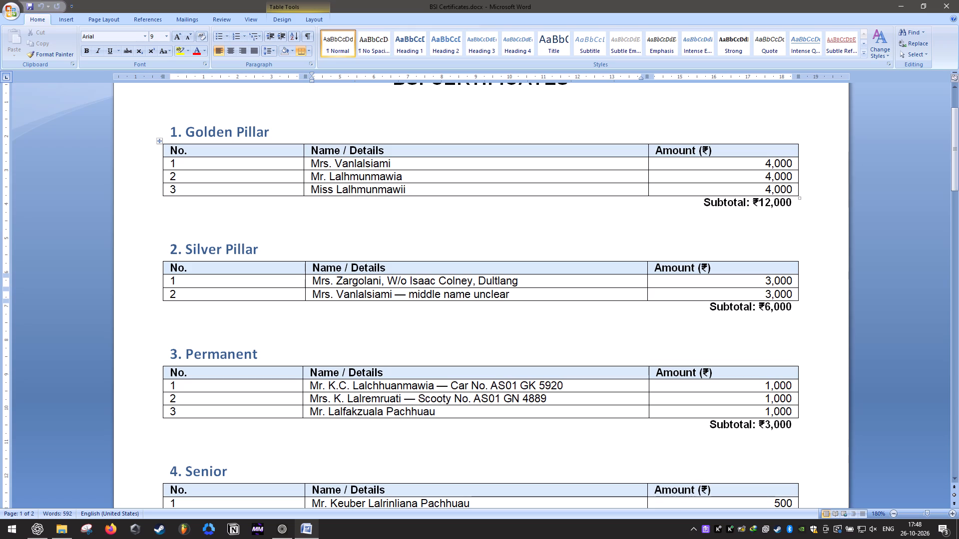
pyautogui.click(409, 164)
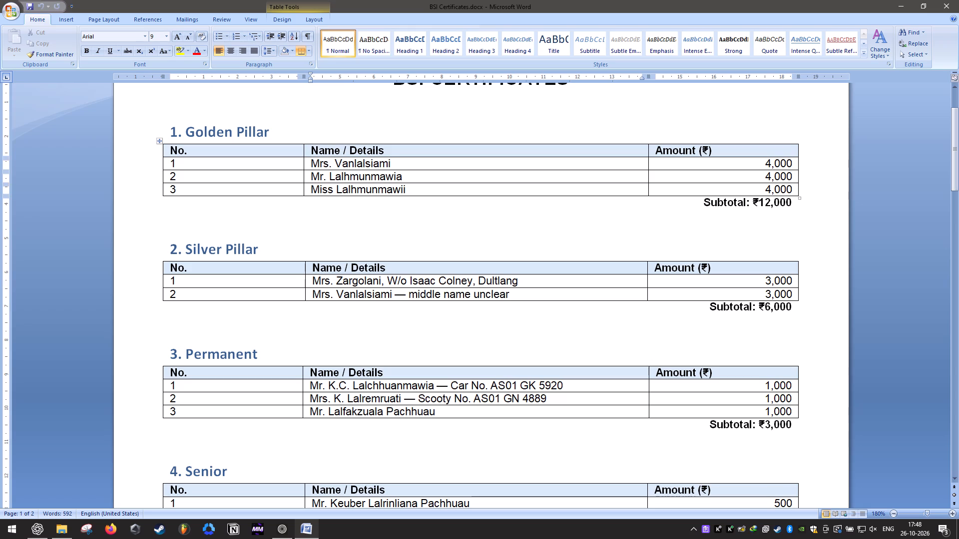
pyautogui.click(792, 164)
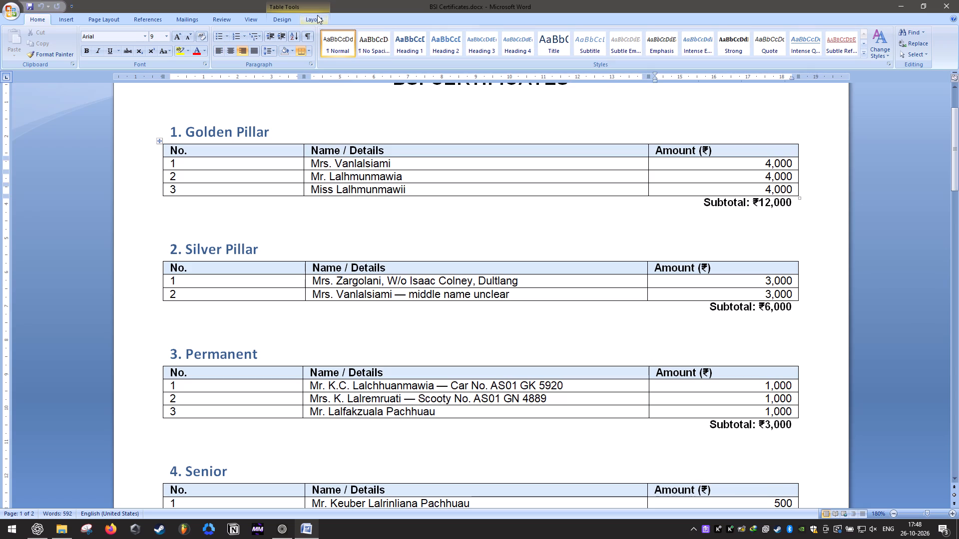
# Correct the third Golden Pillar name by replacing the letters "hm" after "Lal" with "n".
pyautogui.click(413, 176)
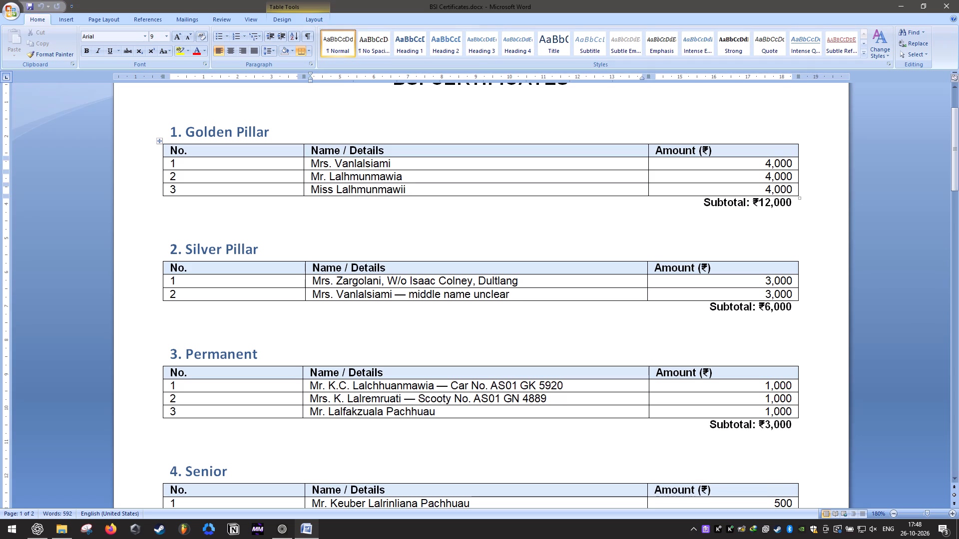
pyautogui.click(356, 189)
pyautogui.click(364, 189)
pyautogui.press('BackSpace')
pyautogui.press('BackSpace')
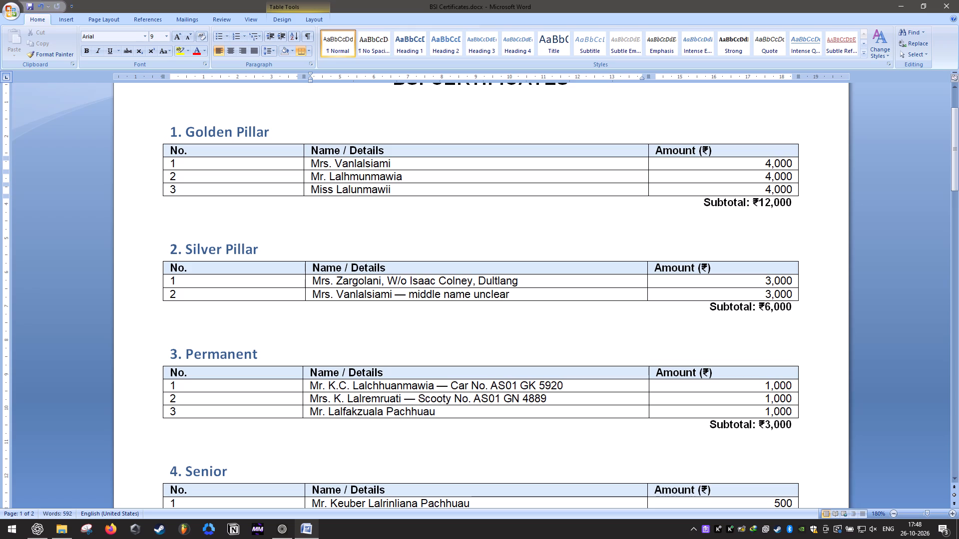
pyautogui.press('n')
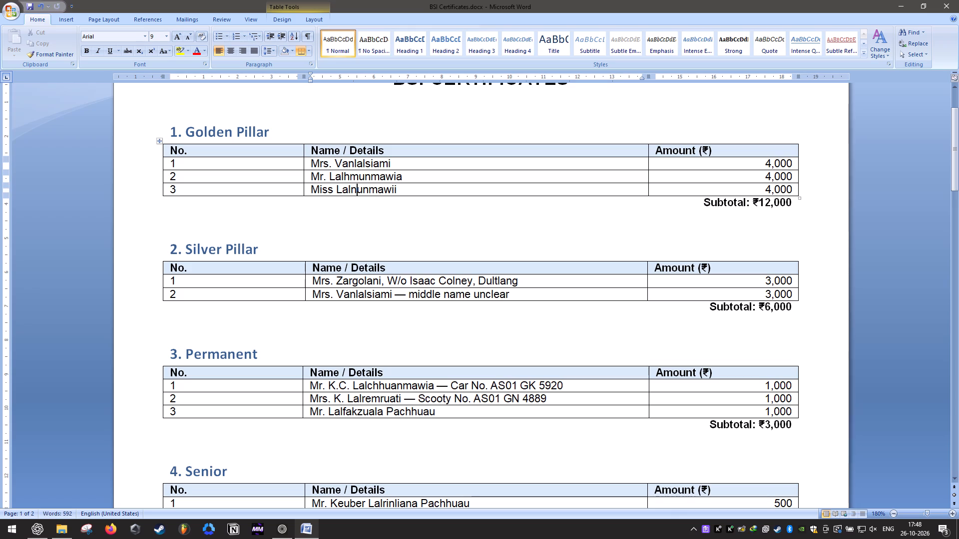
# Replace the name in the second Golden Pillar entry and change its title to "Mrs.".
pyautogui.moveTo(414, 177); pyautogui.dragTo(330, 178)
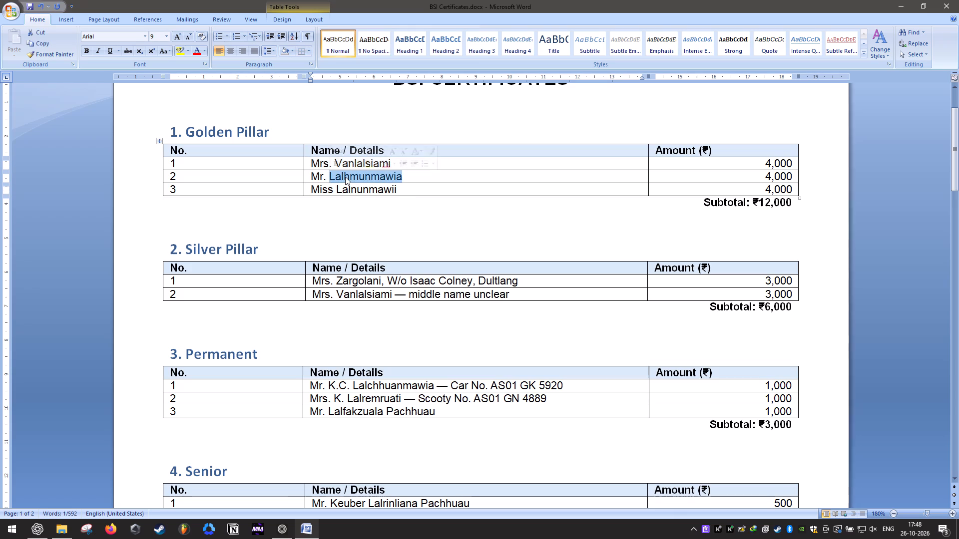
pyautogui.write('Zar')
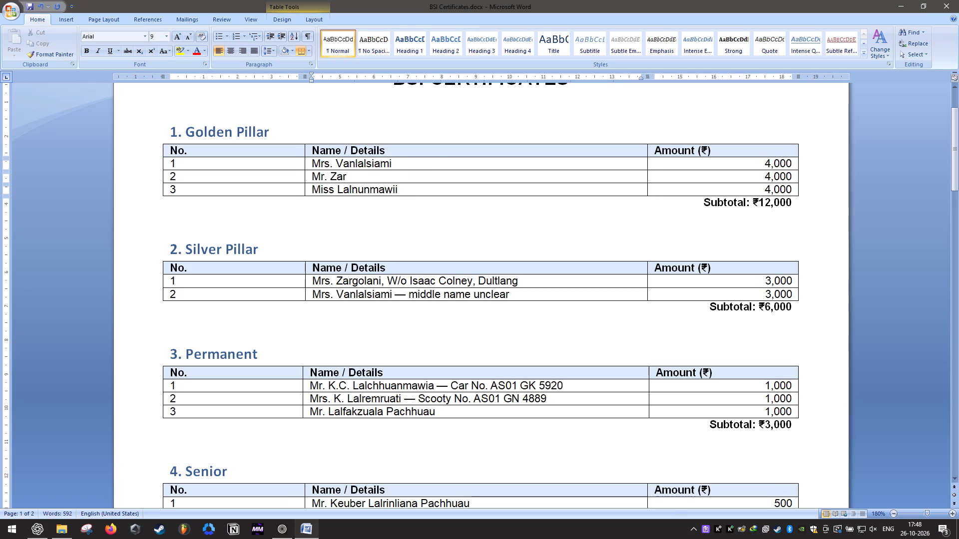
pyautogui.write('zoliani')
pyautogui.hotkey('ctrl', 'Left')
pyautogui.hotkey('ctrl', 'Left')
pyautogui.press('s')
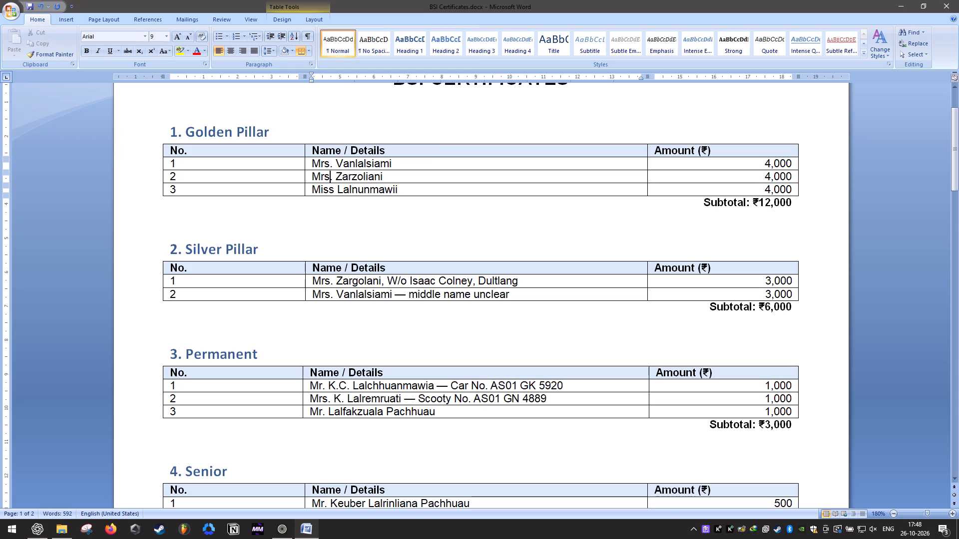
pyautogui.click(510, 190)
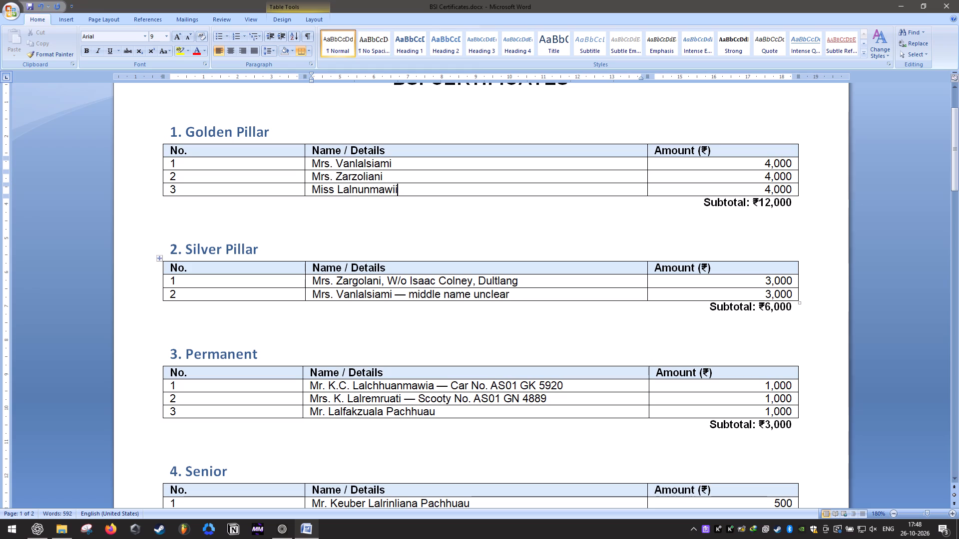
pyautogui.moveTo(524, 293); pyautogui.dragTo(419, 293)
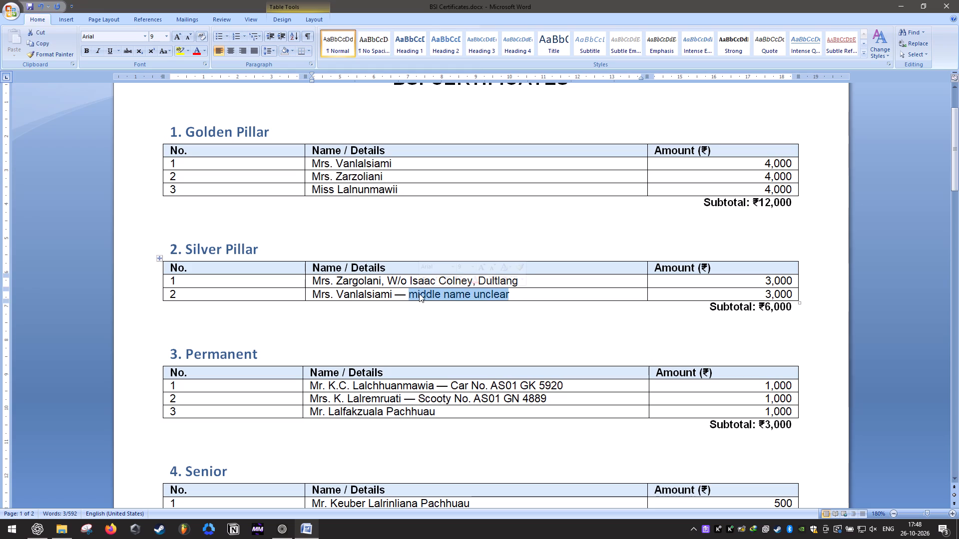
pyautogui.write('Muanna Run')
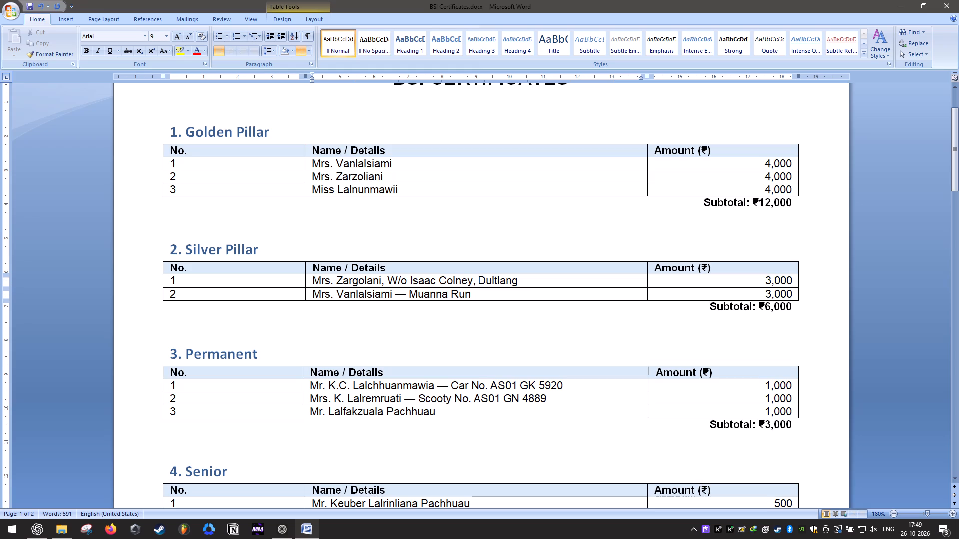
# Correct the first name in the first Senior entry to "Reuben".
pyautogui.scroll(-2, 828, 295)
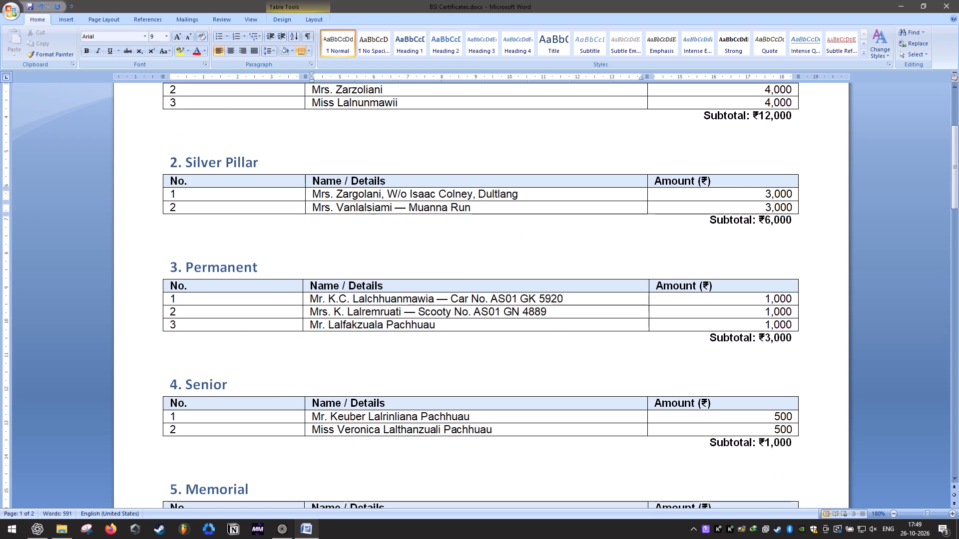
pyautogui.scroll(-1, 828, 295)
pyautogui.scroll(2, 833, 294)
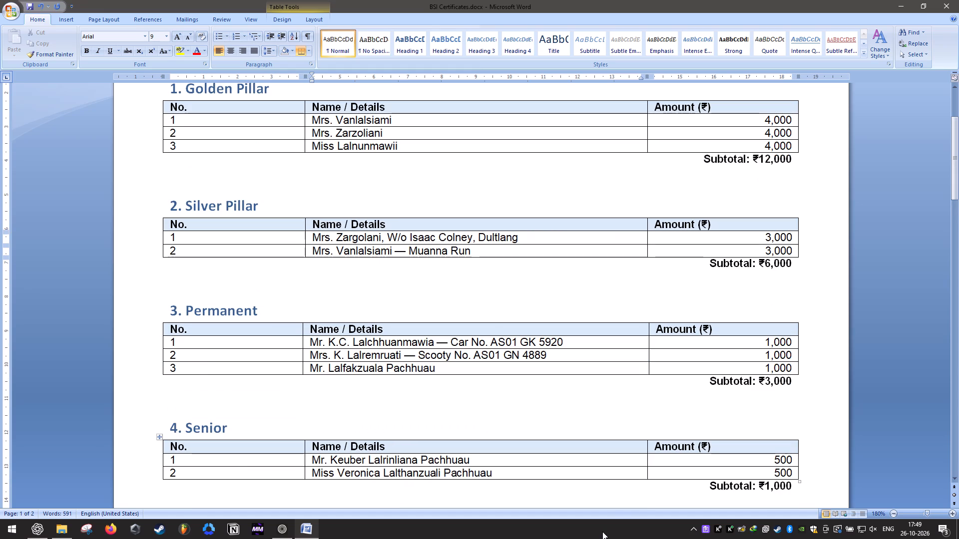
pyautogui.click(339, 460)
pyautogui.press('BackSpace')
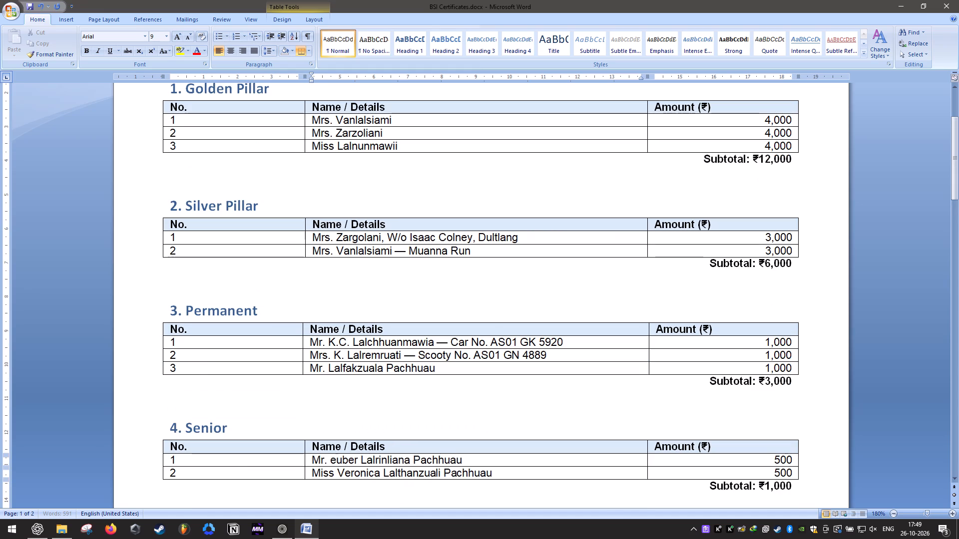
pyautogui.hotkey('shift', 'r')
pyautogui.hotkey('ctrl', 'Right')
pyautogui.press('Left')
pyautogui.press('Left')
pyautogui.press('Left')
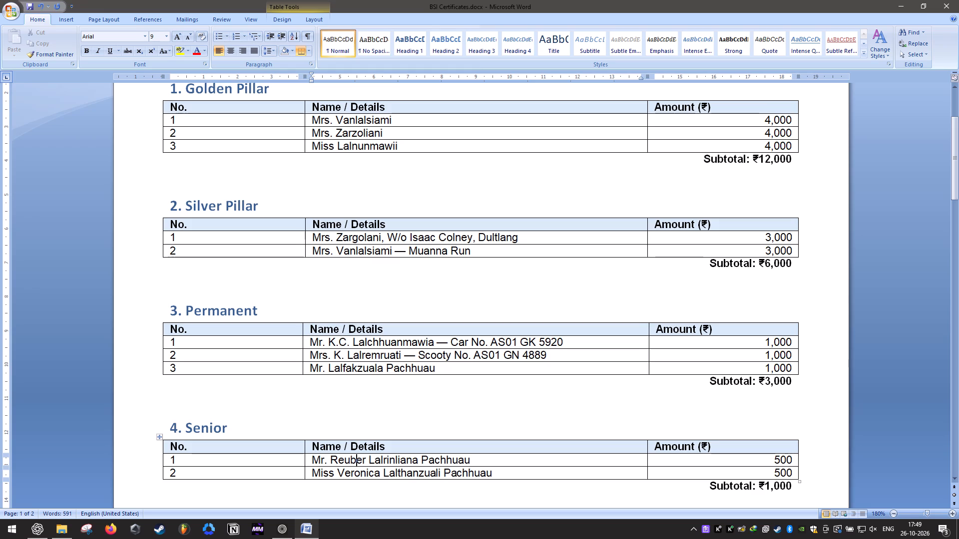
pyautogui.press('Right')
pyautogui.press('BackSpace')
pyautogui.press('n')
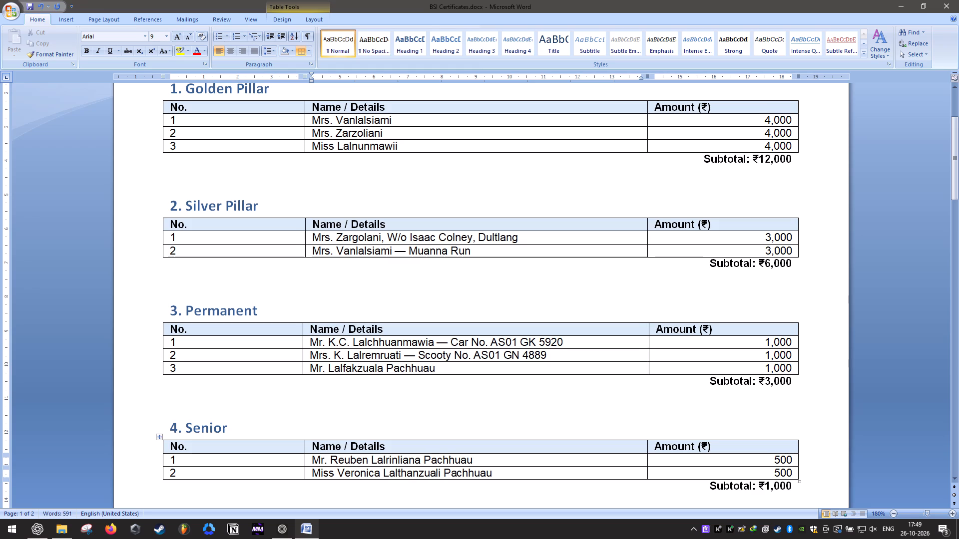
# Add a period after the title "Miss" in the second Senior entry.
pyautogui.click(334, 473)
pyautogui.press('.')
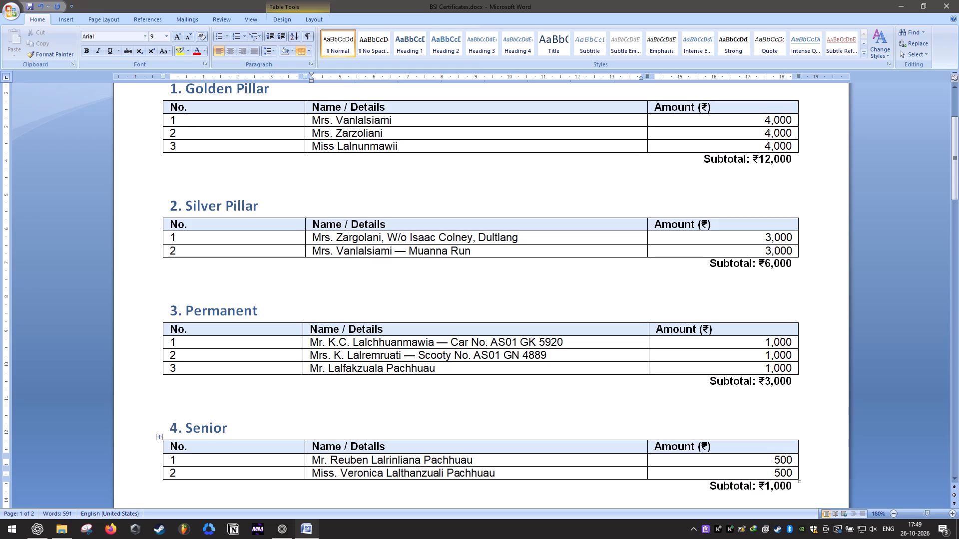
# Replace the second Golden Pillar entry with the title "Mr." and the correct name beginning with "Lal", and save the document.
pyautogui.scroll(1, 377, 223)
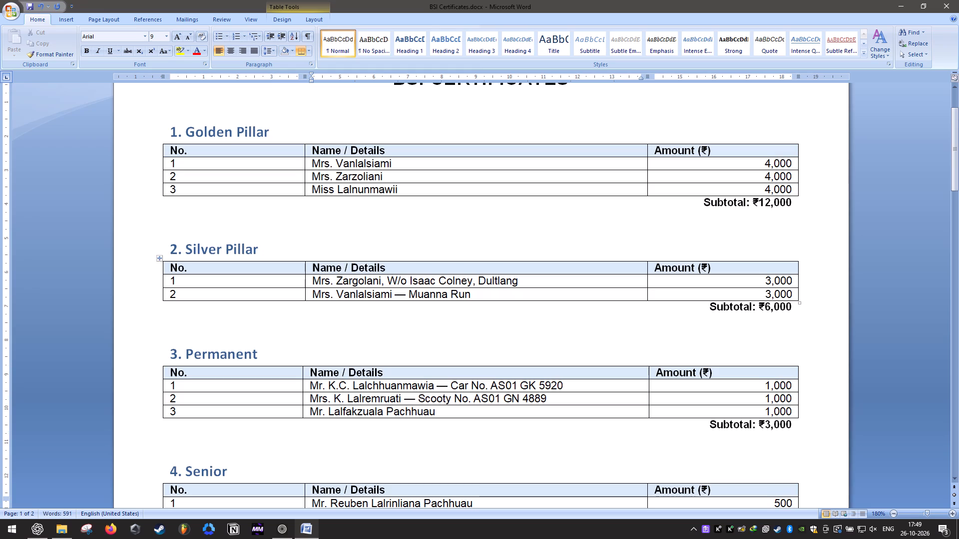
pyautogui.click(409, 177)
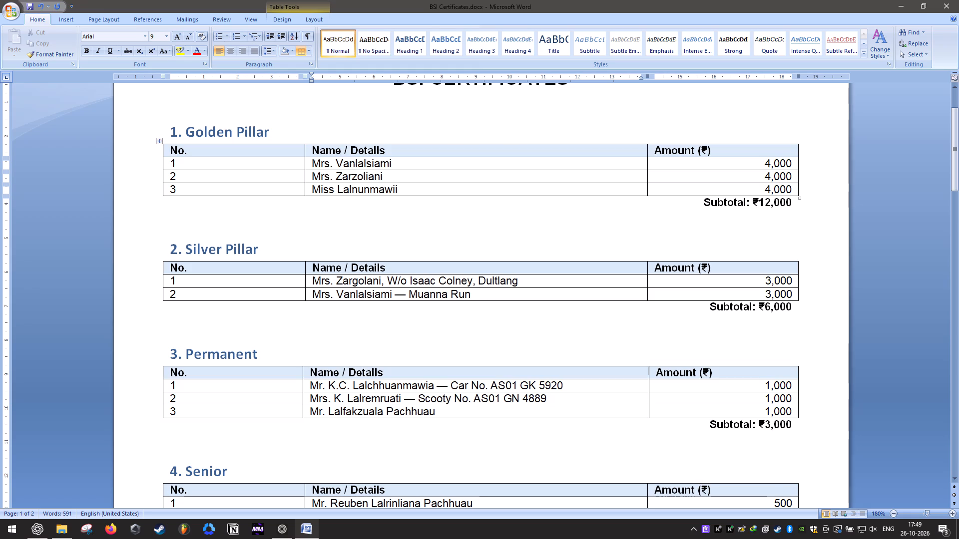
pyautogui.moveTo(396, 176); pyautogui.dragTo(323, 176)
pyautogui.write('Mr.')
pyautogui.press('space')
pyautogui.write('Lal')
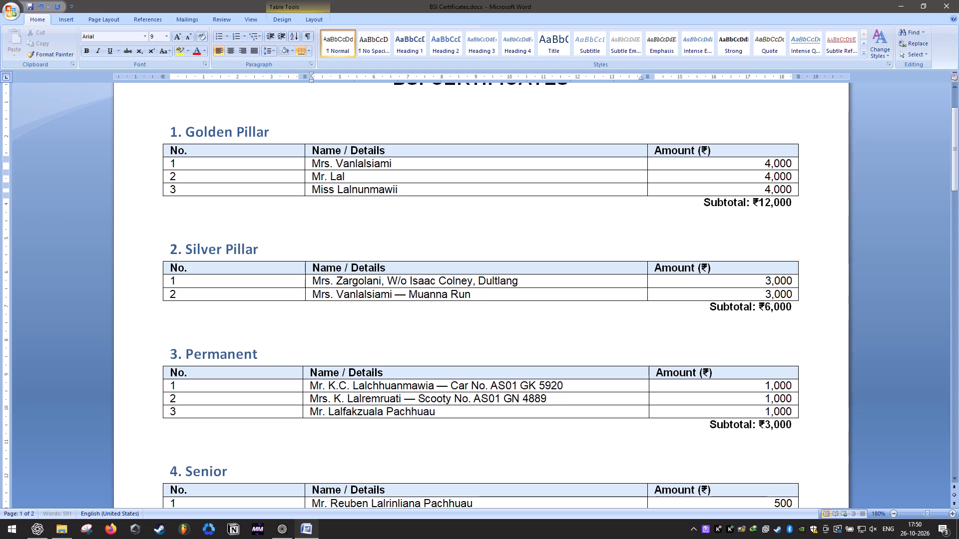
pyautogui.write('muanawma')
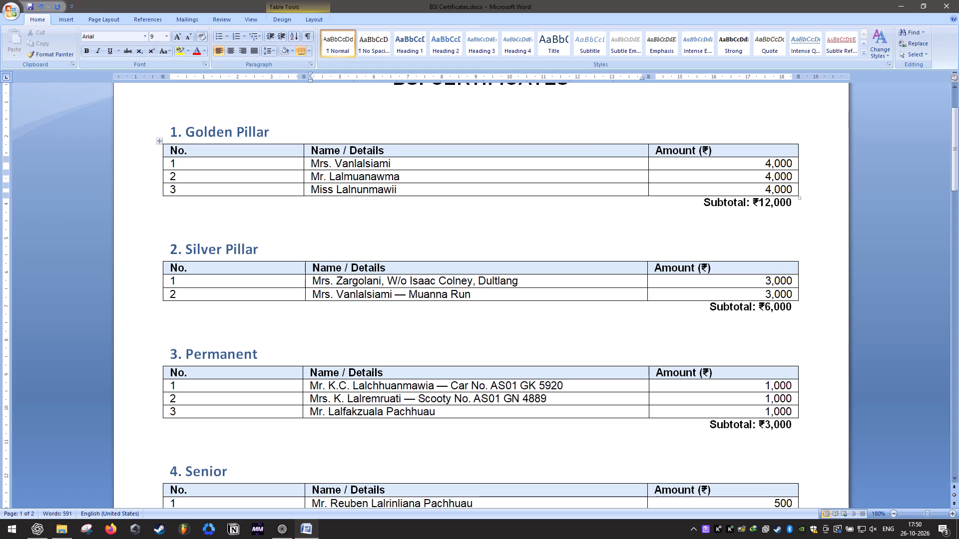
pyautogui.click(433, 189)
pyautogui.hotkey('ctrl', 's')
# Switch to File Explorer, delete BSI dates vice.docx from the Downloads folder, and return to the certificates document in Word.
pyautogui.click(906, 0)
pyautogui.click(136, 101)
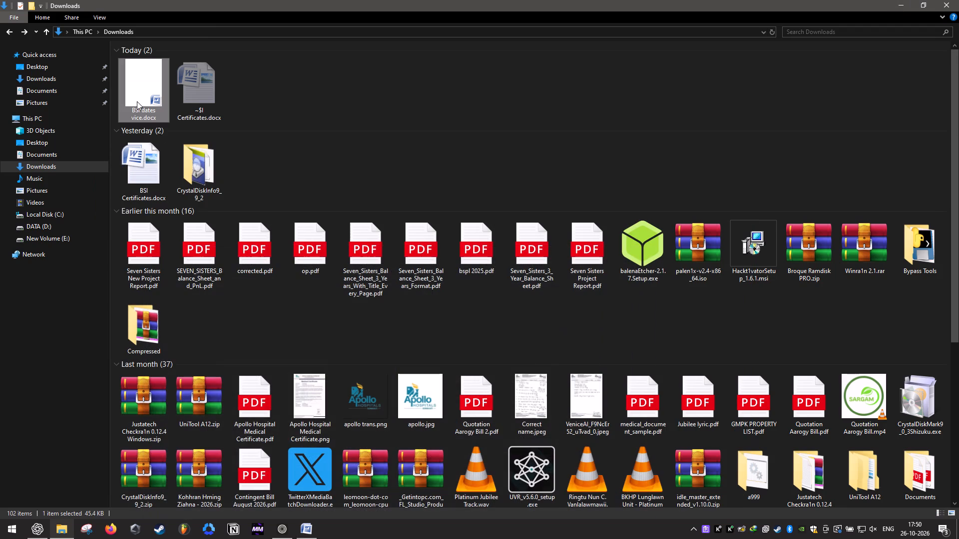
pyautogui.press('Delete')
pyautogui.hotkey('alt', 'Tab')
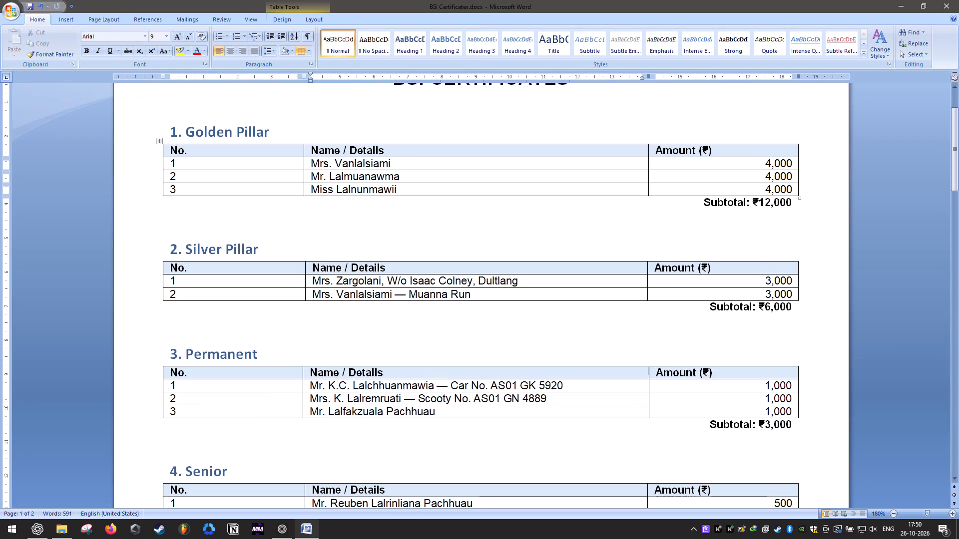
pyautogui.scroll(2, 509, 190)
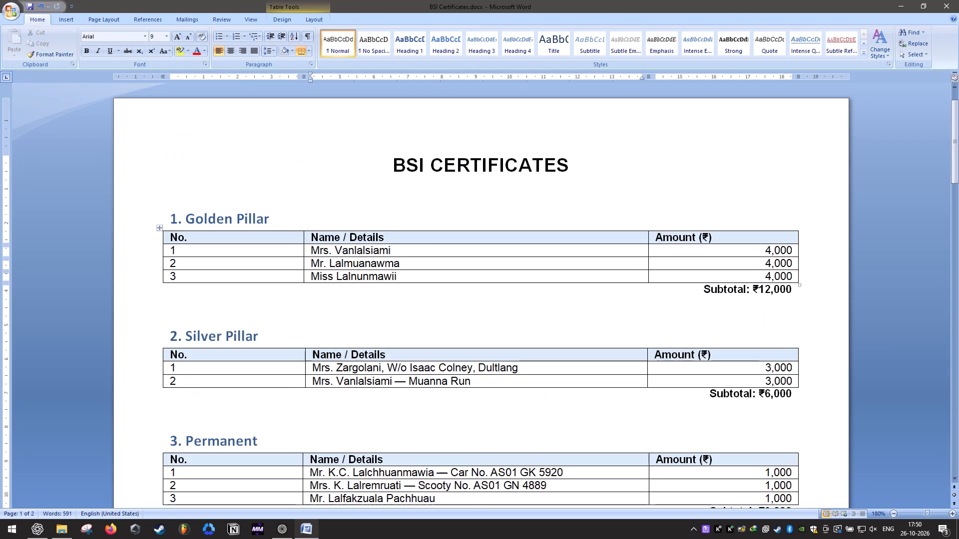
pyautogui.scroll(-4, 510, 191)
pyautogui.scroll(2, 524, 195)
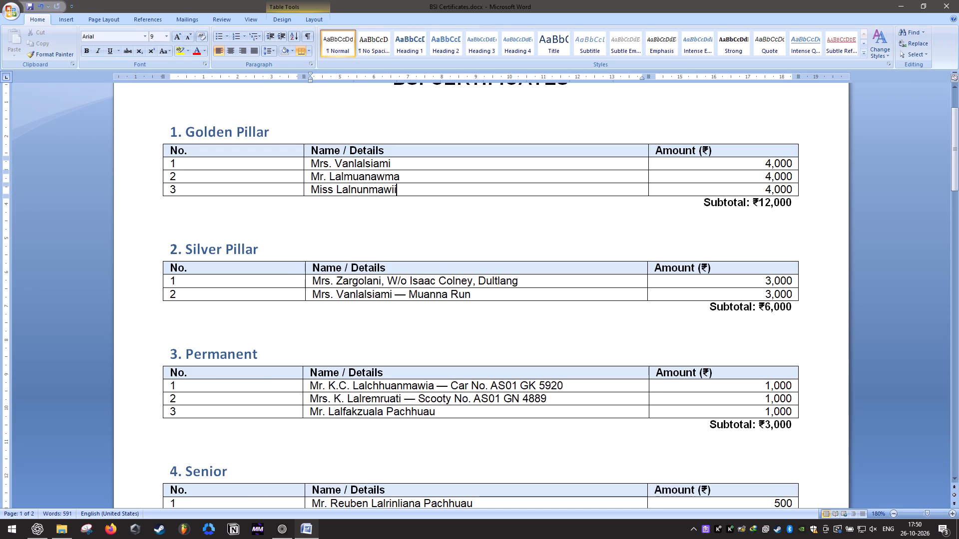
# Correct the contributor's name in the first Silver Pillar entry by replacing "g" with "z" and inserting "i" before "ani".
pyautogui.scroll(-1, 517, 213)
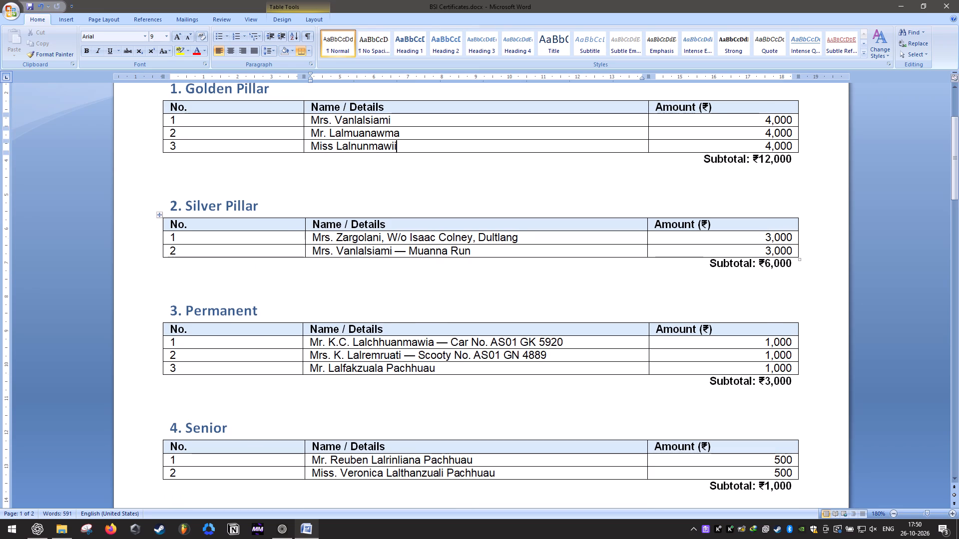
pyautogui.click(547, 238)
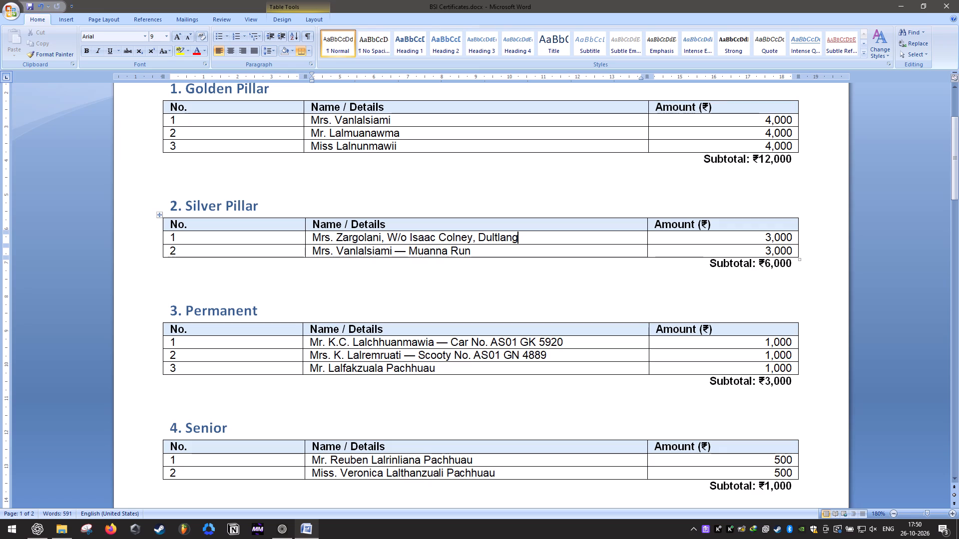
pyautogui.click(359, 237)
pyautogui.press('BackSpace')
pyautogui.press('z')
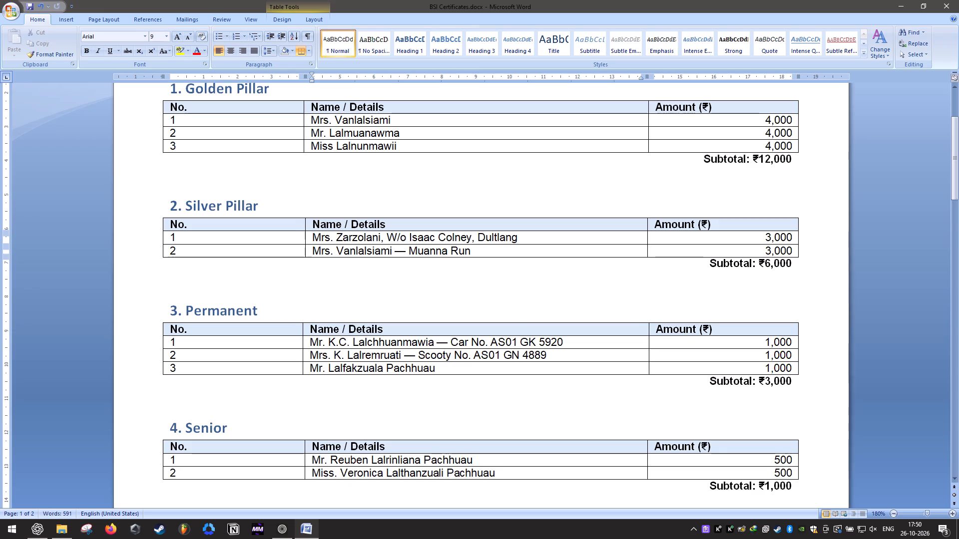
pyautogui.click(374, 236)
pyautogui.press('BackSpace')
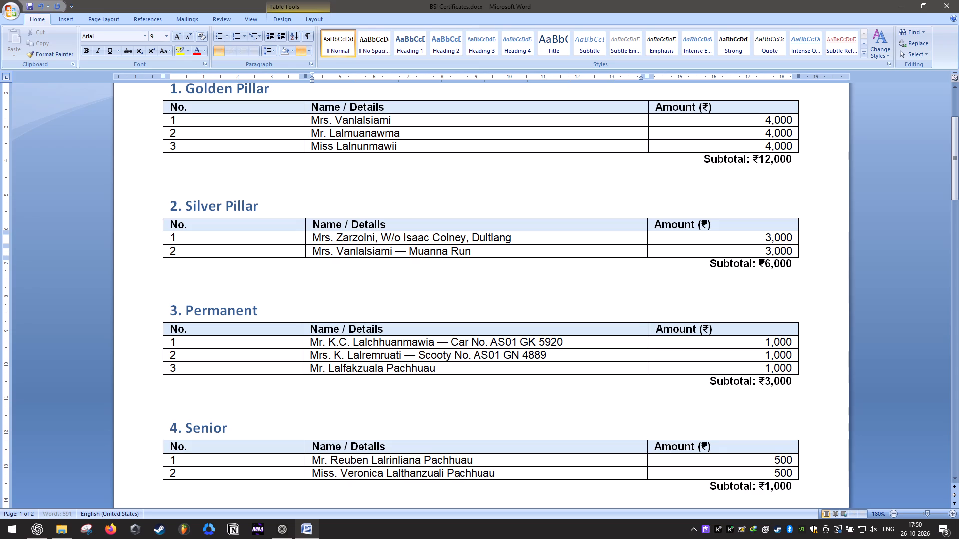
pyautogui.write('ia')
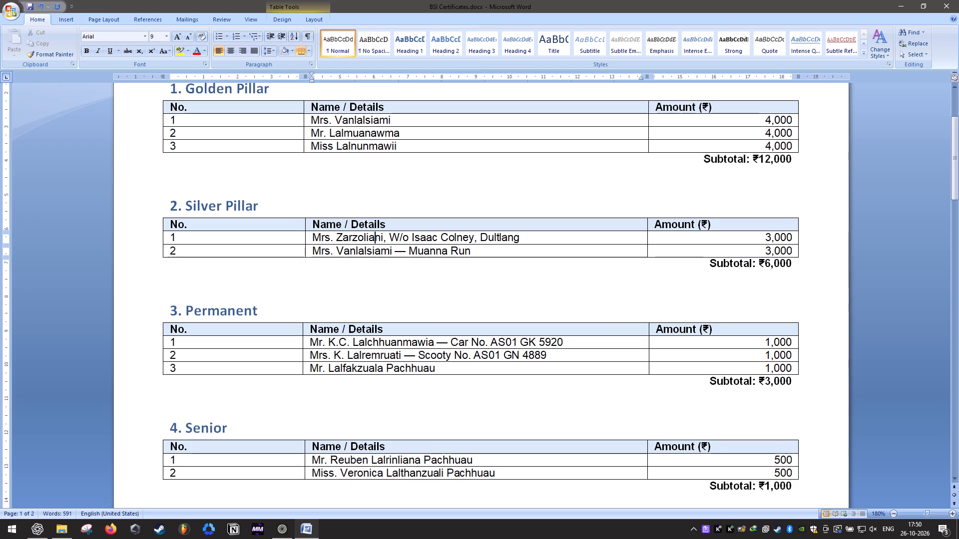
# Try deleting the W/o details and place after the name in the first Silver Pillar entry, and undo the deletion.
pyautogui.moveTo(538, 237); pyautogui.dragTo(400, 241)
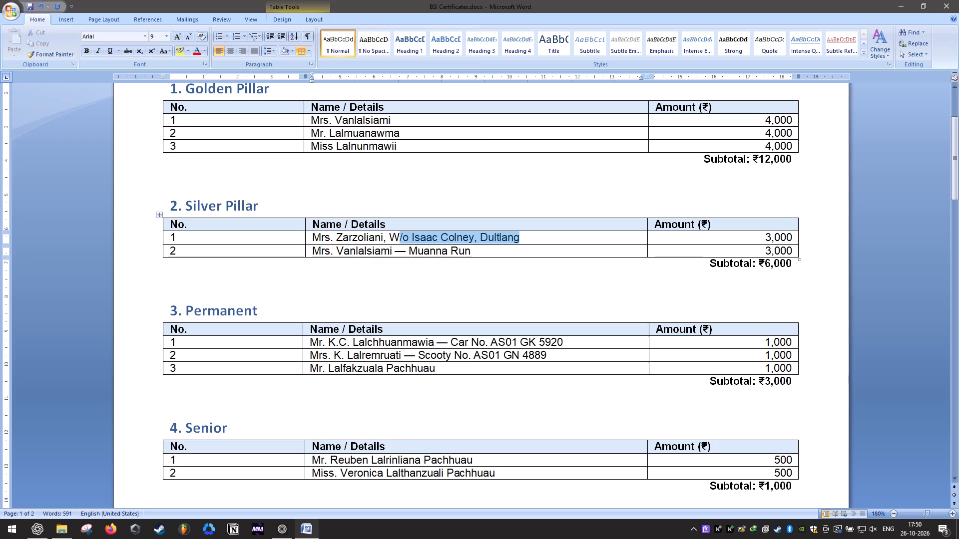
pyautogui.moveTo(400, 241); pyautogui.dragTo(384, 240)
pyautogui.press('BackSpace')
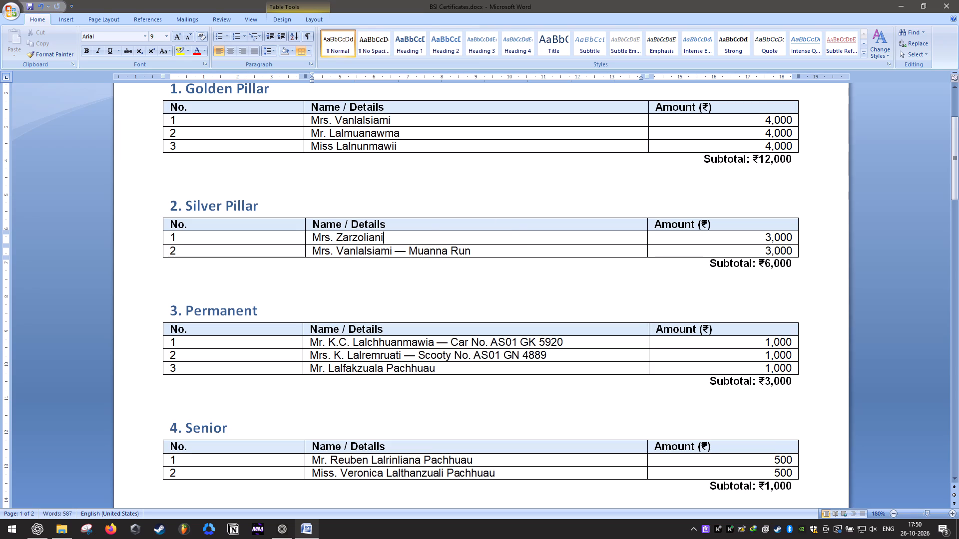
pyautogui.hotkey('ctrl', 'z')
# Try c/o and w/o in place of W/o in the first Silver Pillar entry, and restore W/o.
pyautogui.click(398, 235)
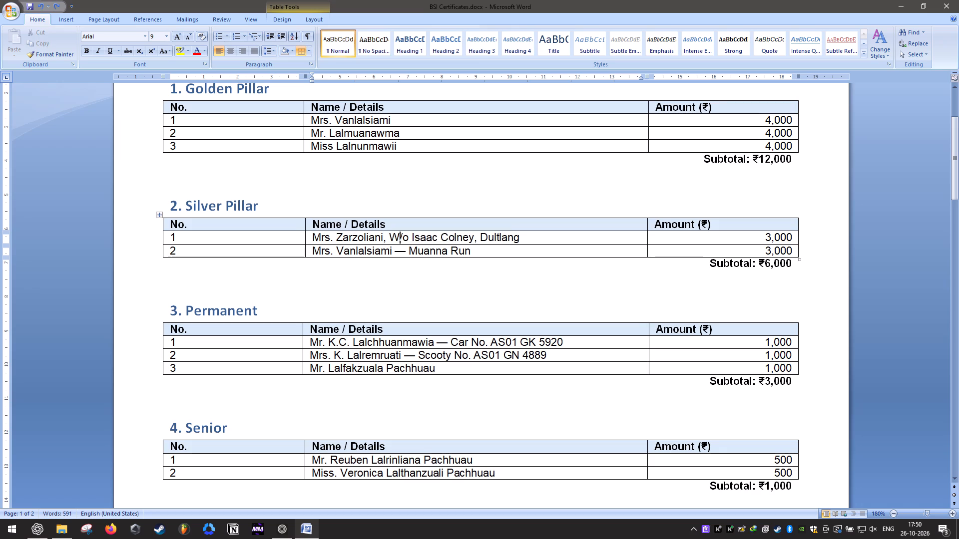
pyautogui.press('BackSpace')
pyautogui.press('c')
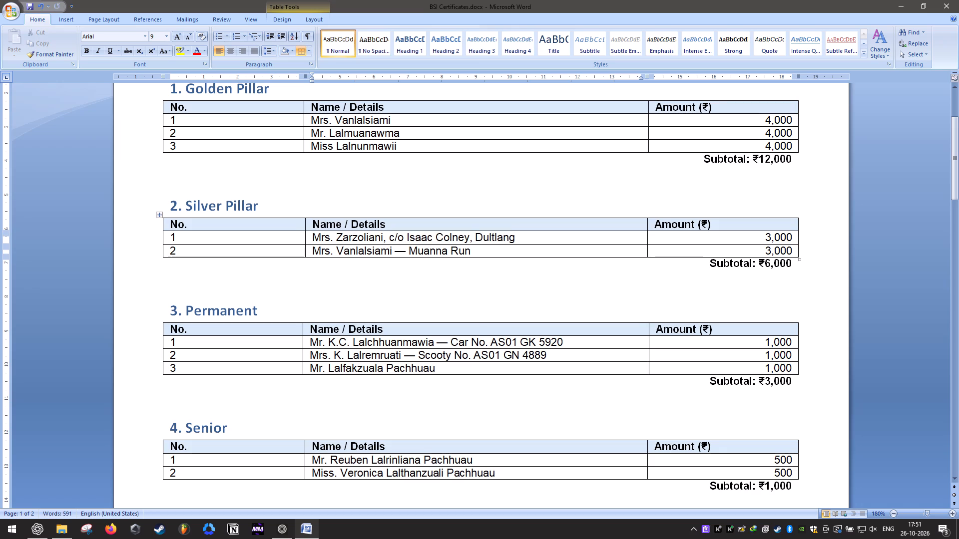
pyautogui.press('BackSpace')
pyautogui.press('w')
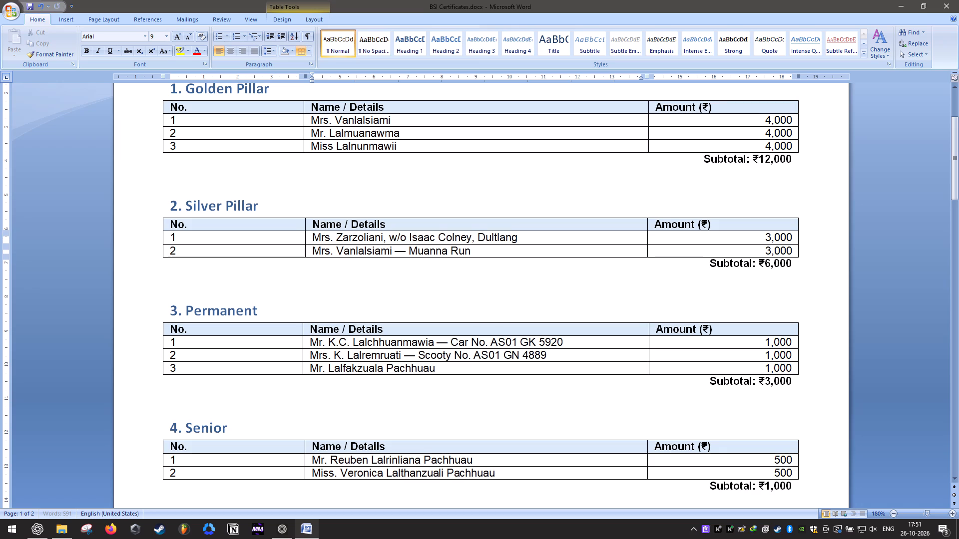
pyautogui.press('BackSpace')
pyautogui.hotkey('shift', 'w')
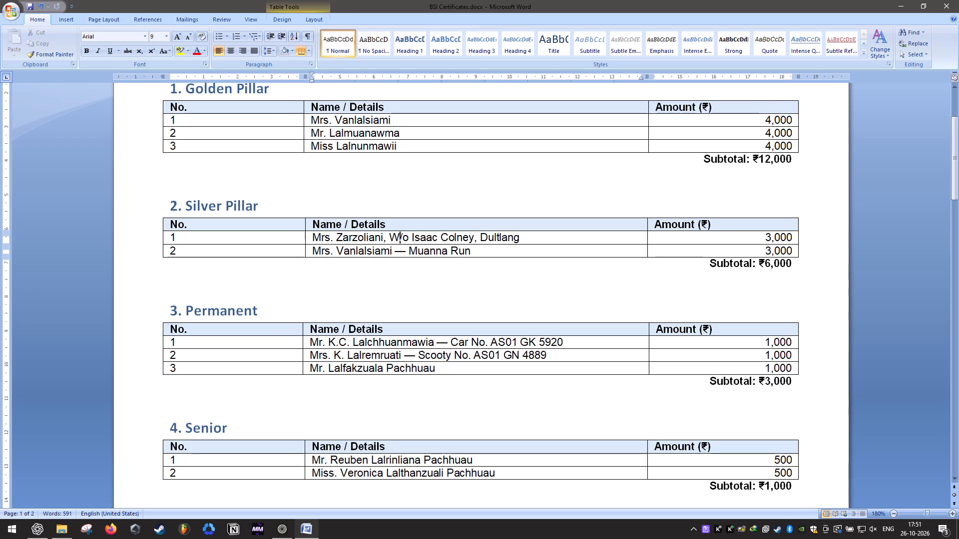
# Correct the place name in the first Silver Pillar entry to Durtlang and save the document.
pyautogui.click(565, 237)
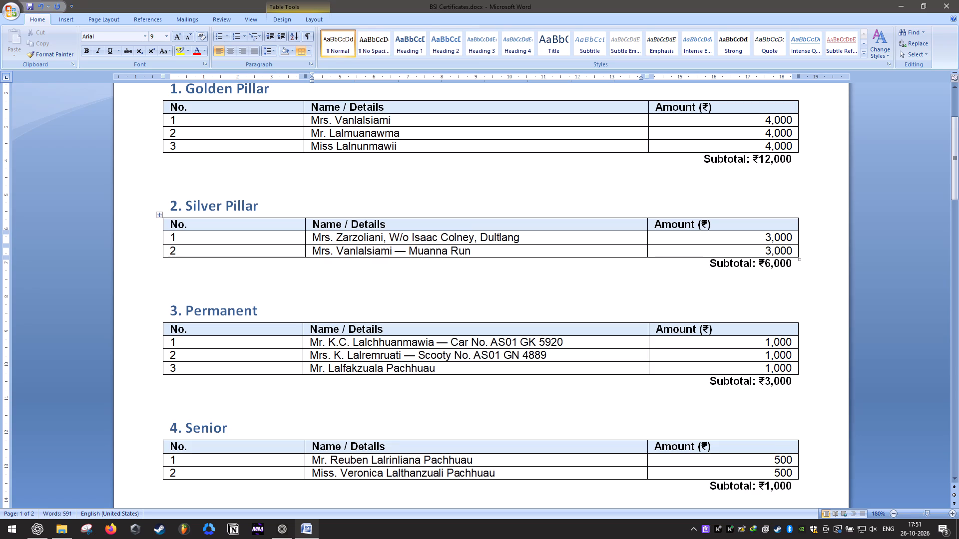
pyautogui.click(496, 236)
pyautogui.press('BackSpace')
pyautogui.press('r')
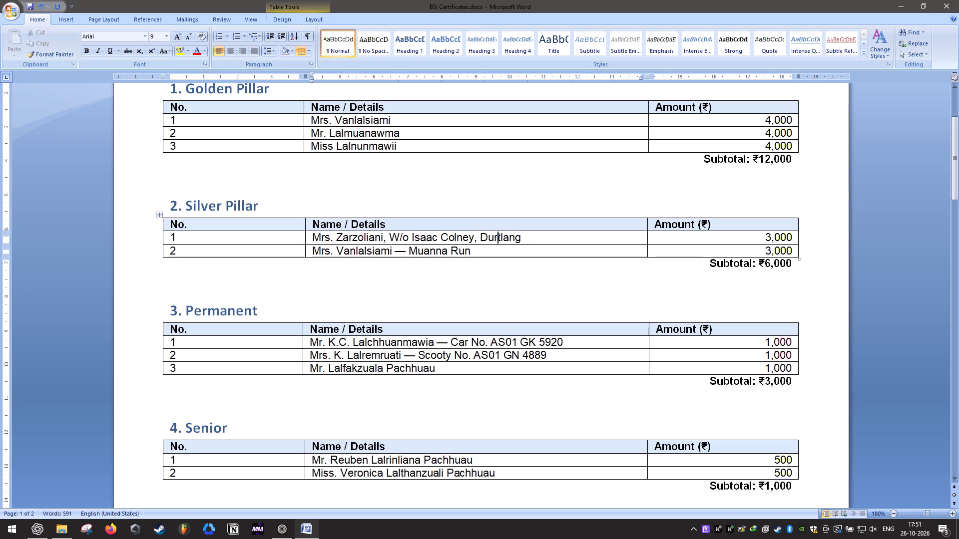
pyautogui.click(558, 238)
pyautogui.hotkey('ctrl', 's')
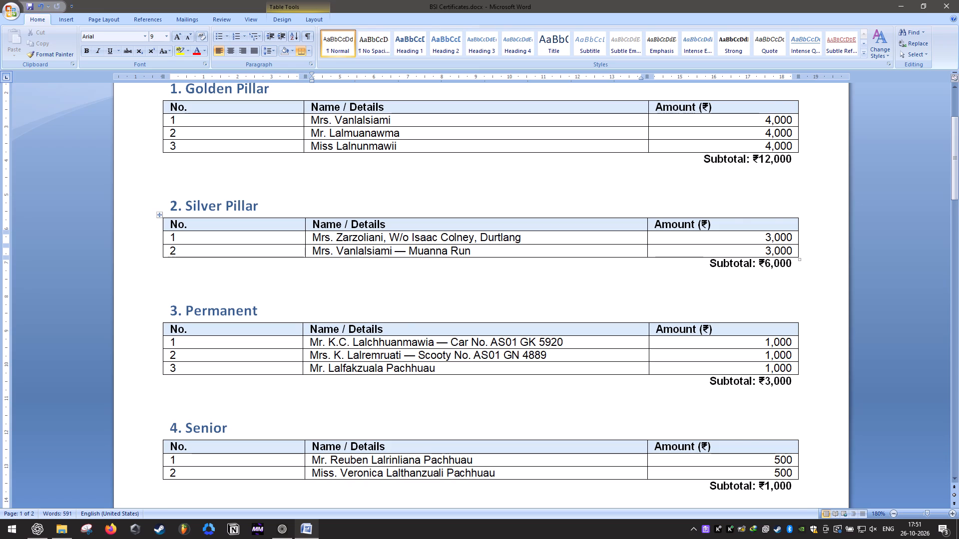
# Hyphenate the car number in the first Permanent entry between its state code, district number, series letters and final digits.
pyautogui.scroll(-3, 570, 271)
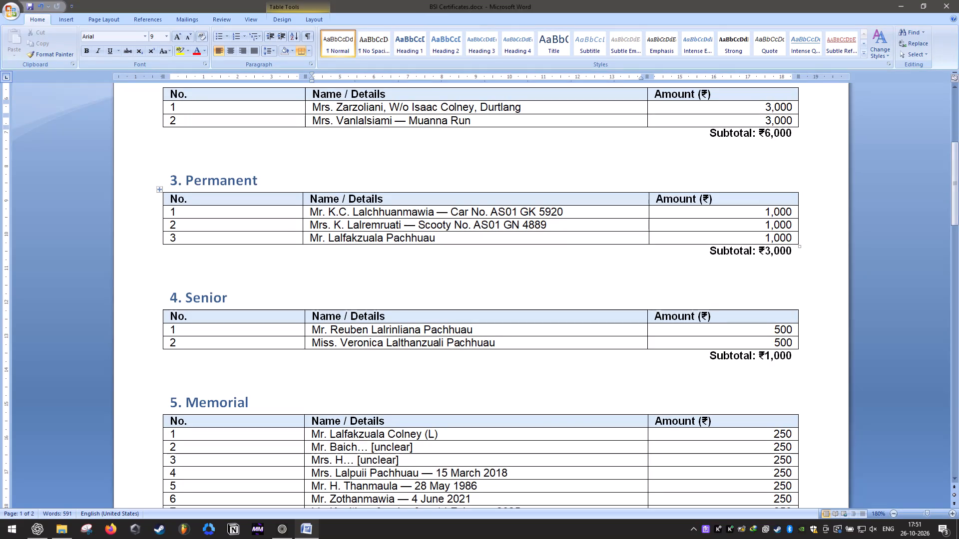
pyautogui.keyDown('ctrl'); pyautogui.scroll(2, 534, 258); pyautogui.keyUp('ctrl')
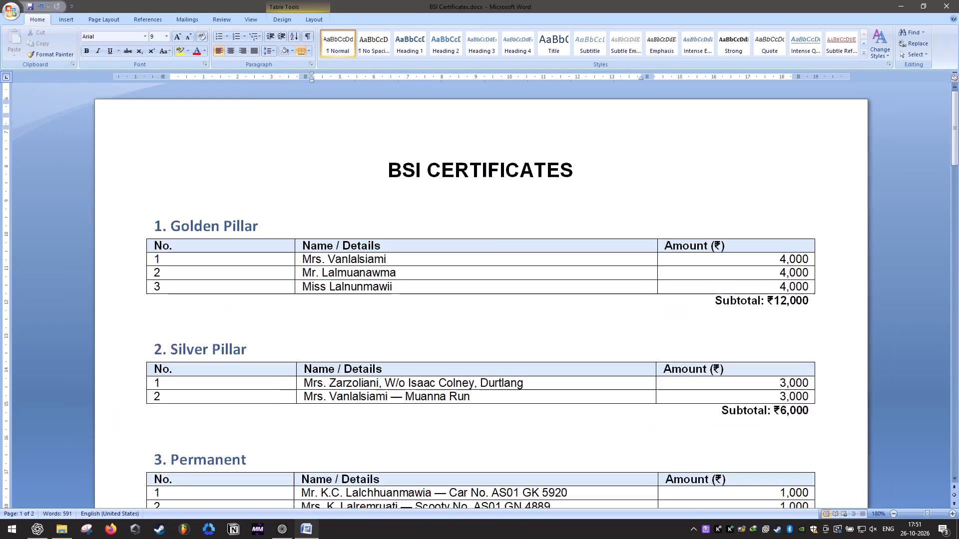
pyautogui.keyDown('ctrl'); pyautogui.scroll(1, 534, 258); pyautogui.keyUp('ctrl')
pyautogui.scroll(-6, 534, 258)
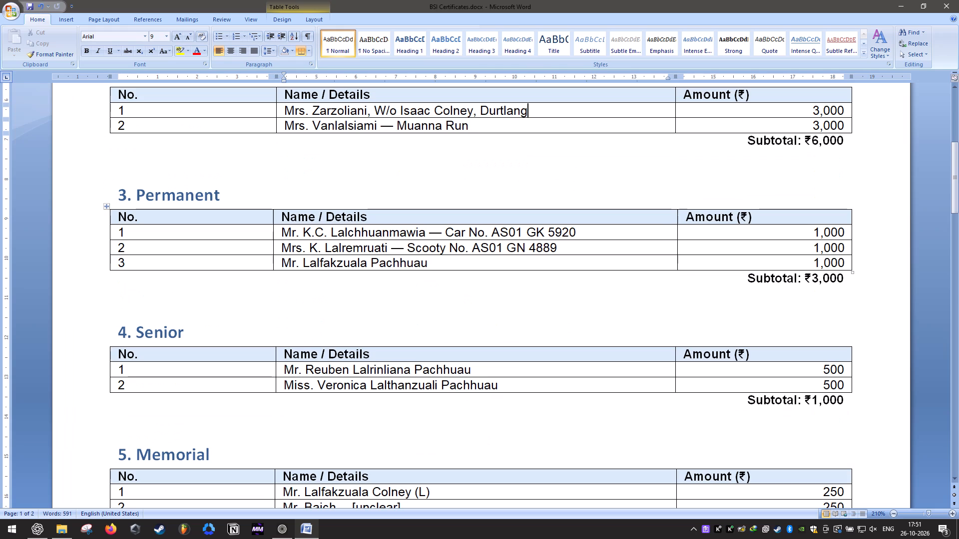
pyautogui.click(508, 233)
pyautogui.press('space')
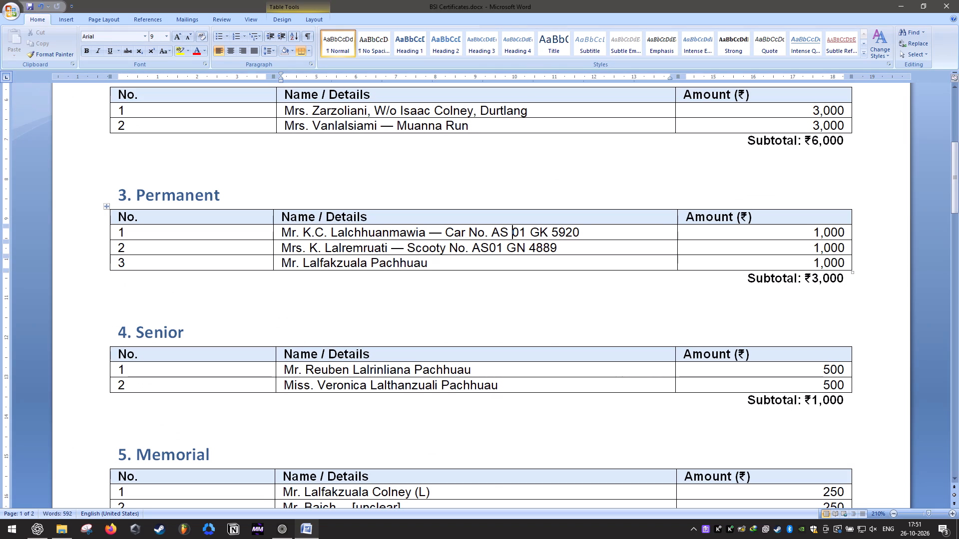
pyautogui.press('BackSpace')
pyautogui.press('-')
pyautogui.press('Right')
pyautogui.press('Right')
pyautogui.press('Right')
pyautogui.press('BackSpace')
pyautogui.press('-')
pyautogui.press('Right')
pyautogui.press('Right')
pyautogui.press('Right')
pyautogui.press('BackSpace')
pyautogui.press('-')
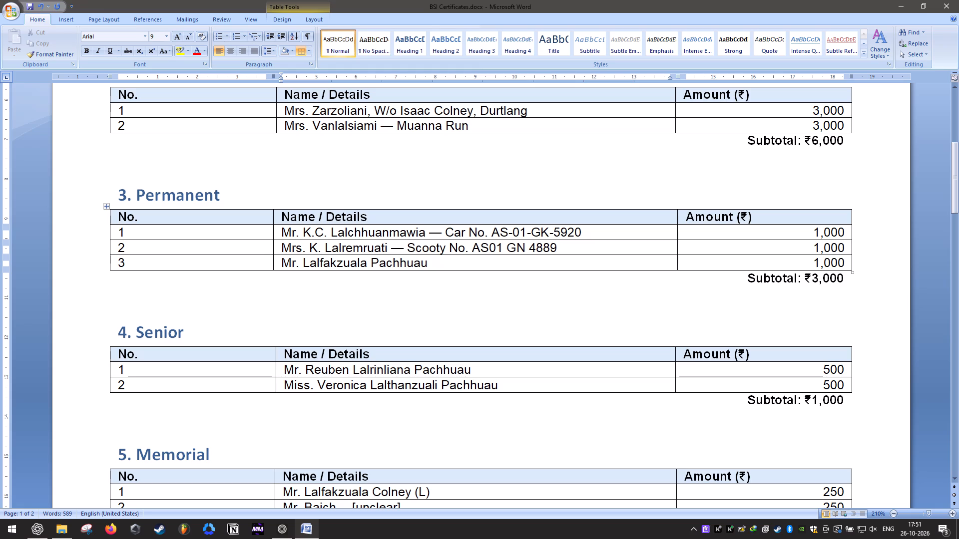
# Hyphenate the scooty number in the second Permanent entry in the same four-part format as the car number.
pyautogui.click(488, 250)
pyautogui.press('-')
pyautogui.click(512, 248)
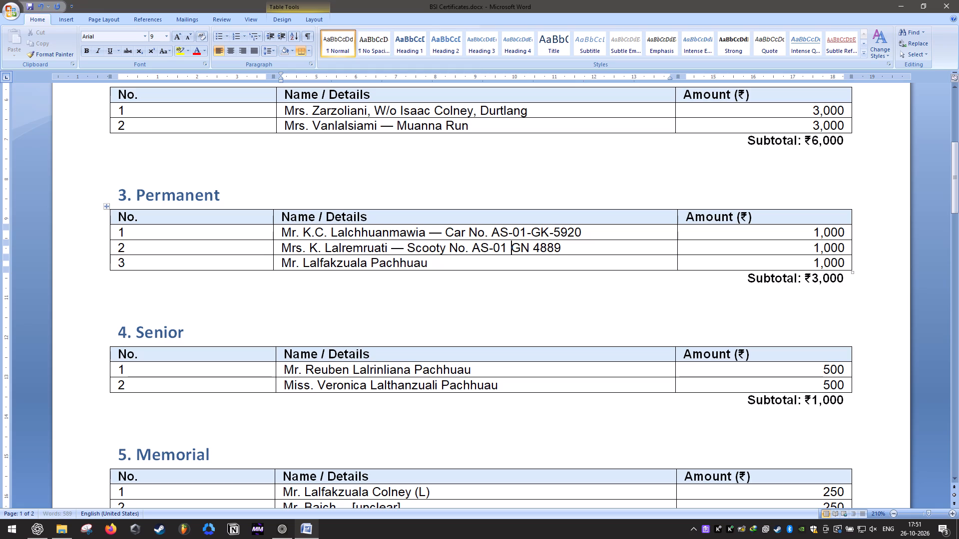
pyautogui.press('BackSpace')
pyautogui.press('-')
pyautogui.press('Right')
pyautogui.press('Right')
pyautogui.press('Right')
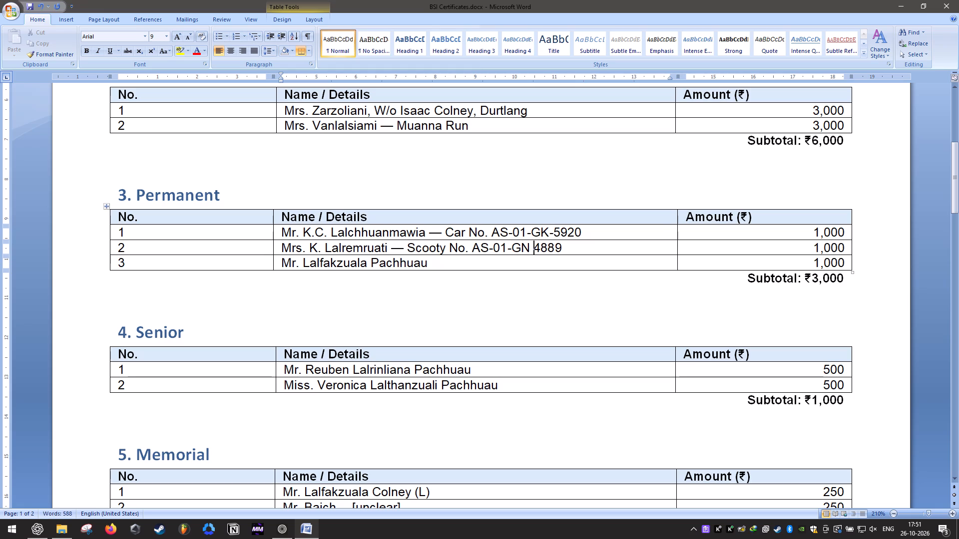
pyautogui.press('BackSpace')
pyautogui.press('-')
# Correct the surname spelling to Pachuau in the third Permanent entry and both Senior entries, and save the document.
pyautogui.click(404, 265)
pyautogui.press('BackSpace')
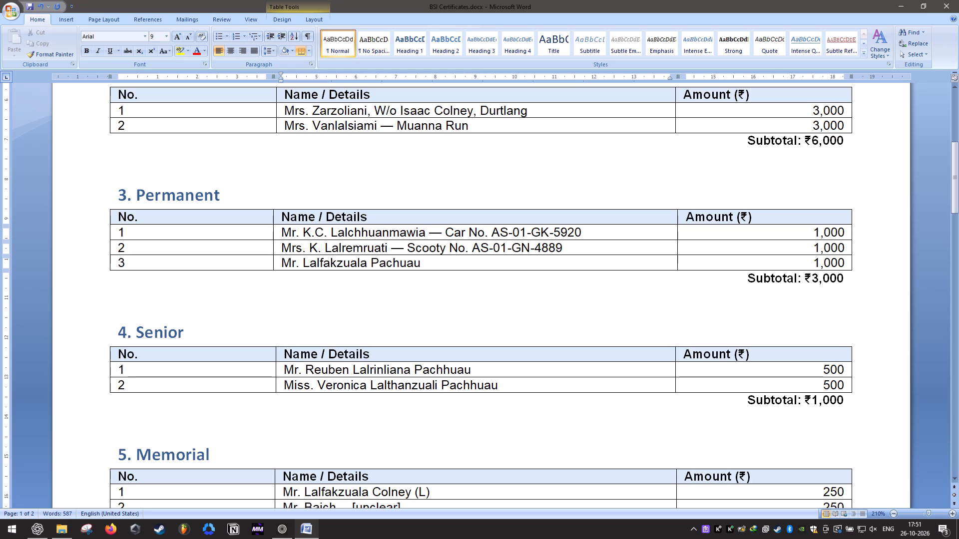
pyautogui.click(441, 370)
pyautogui.press('BackSpace')
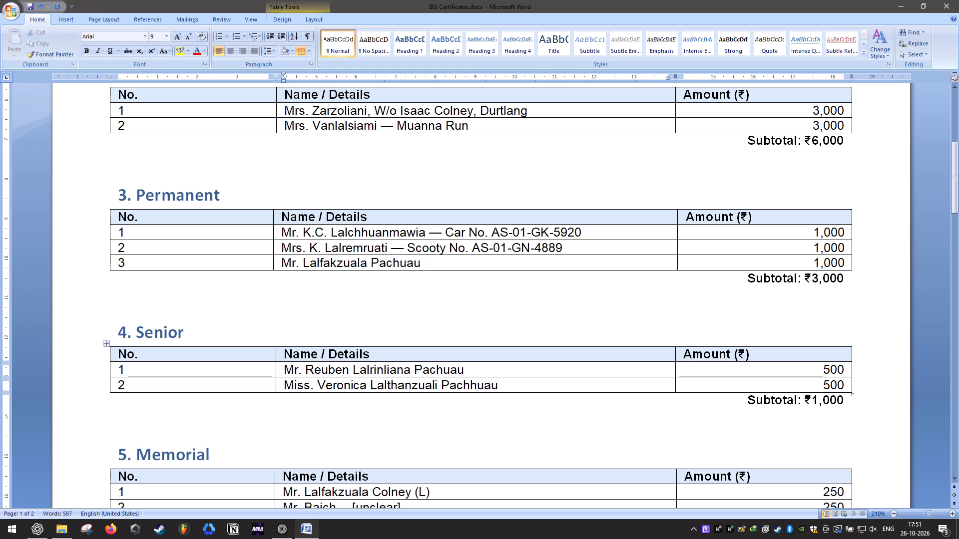
pyautogui.click(472, 383)
pyautogui.press('BackSpace')
pyautogui.click(518, 264)
pyautogui.hotkey('ctrl', 's')
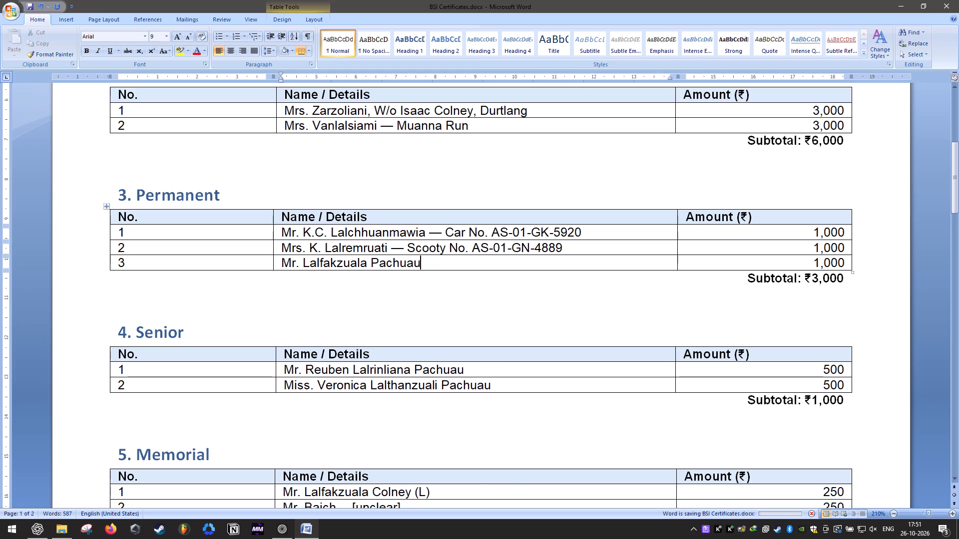
# Select the unclear name text in the second Memorial entry for correction.
pyautogui.scroll(-2, 538, 286)
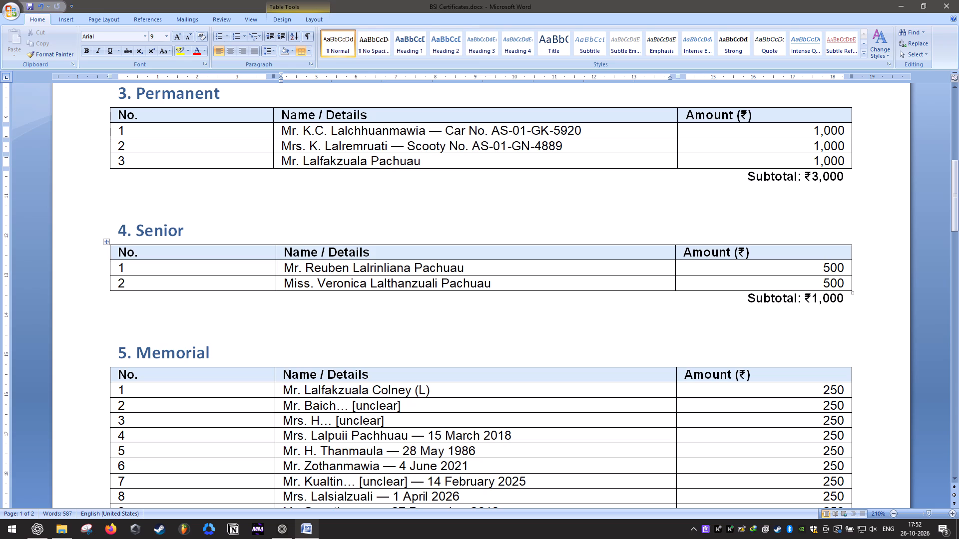
pyautogui.scroll(-3, 486, 273)
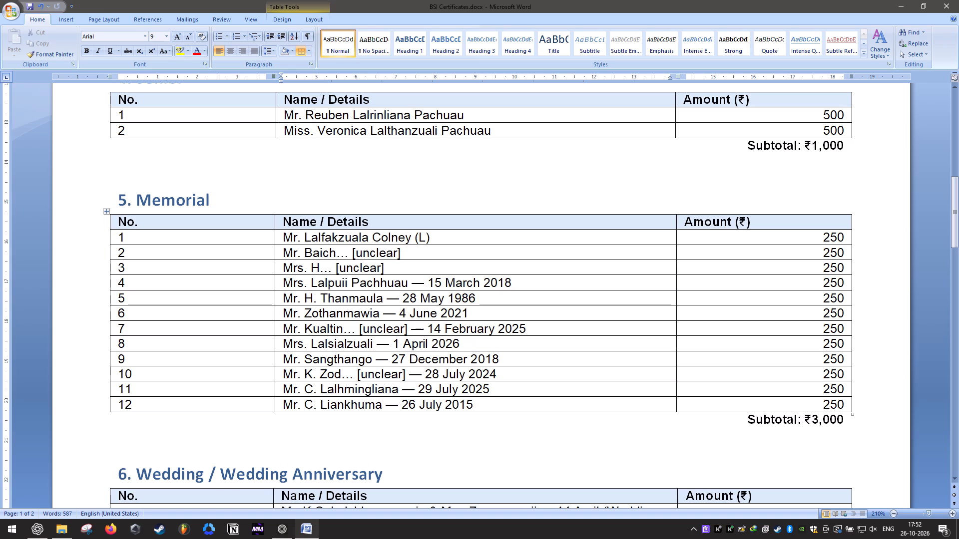
pyautogui.moveTo(410, 252); pyautogui.dragTo(370, 254)
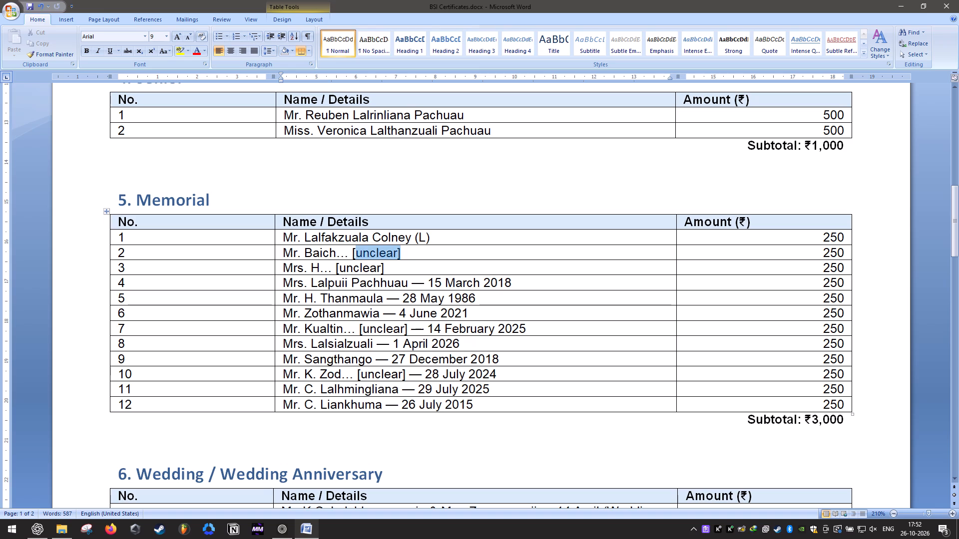
pyautogui.moveTo(370, 254); pyautogui.dragTo(343, 254)
pyautogui.click(426, 251)
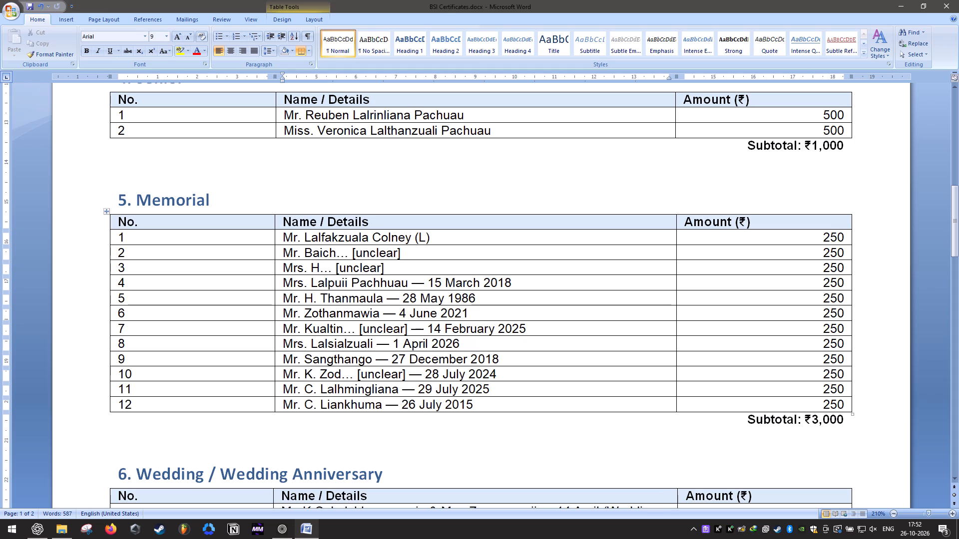
pyautogui.click(846, 404)
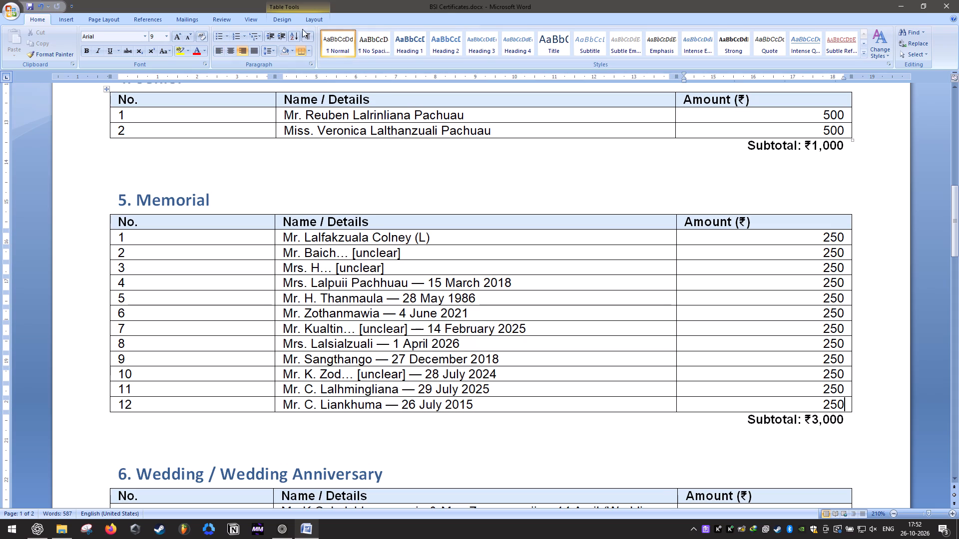
pyautogui.click(307, 18)
pyautogui.click(141, 53)
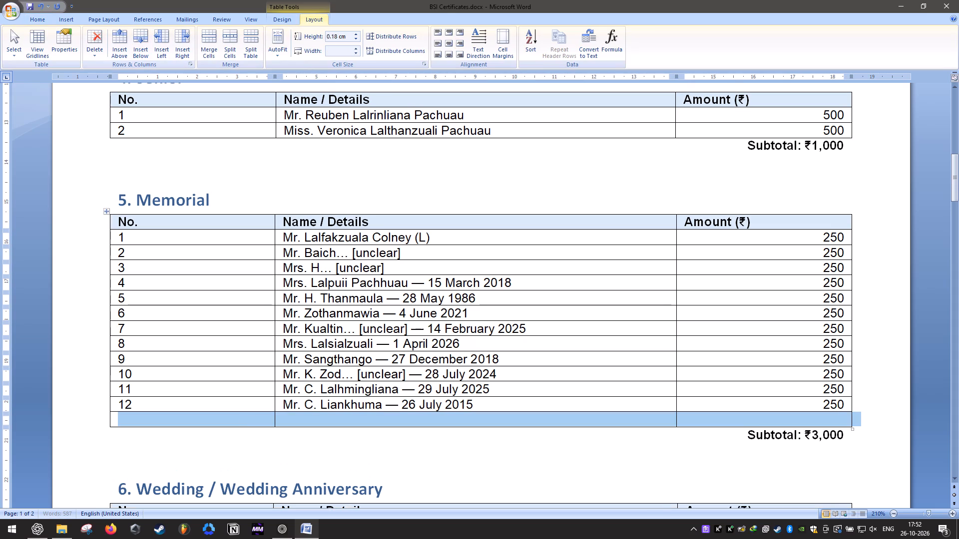
pyautogui.click(176, 419)
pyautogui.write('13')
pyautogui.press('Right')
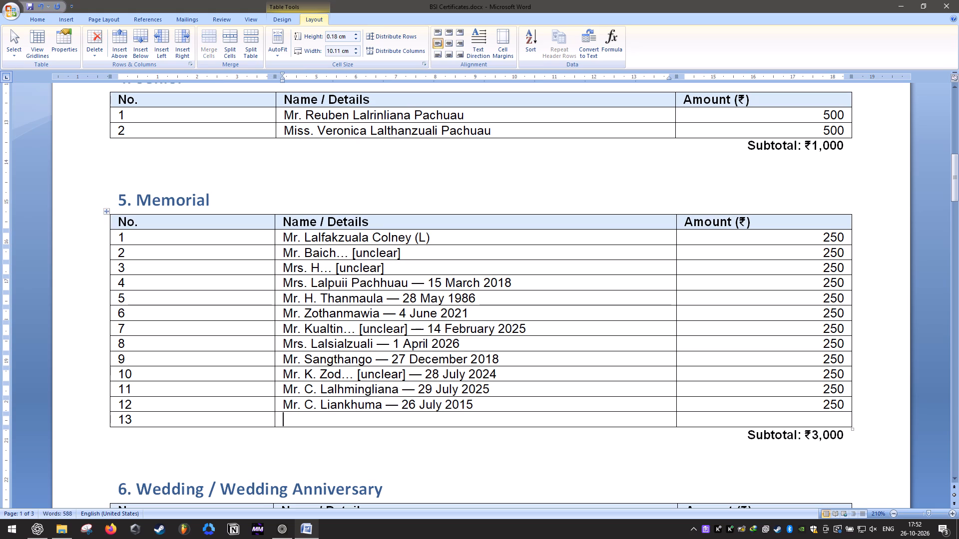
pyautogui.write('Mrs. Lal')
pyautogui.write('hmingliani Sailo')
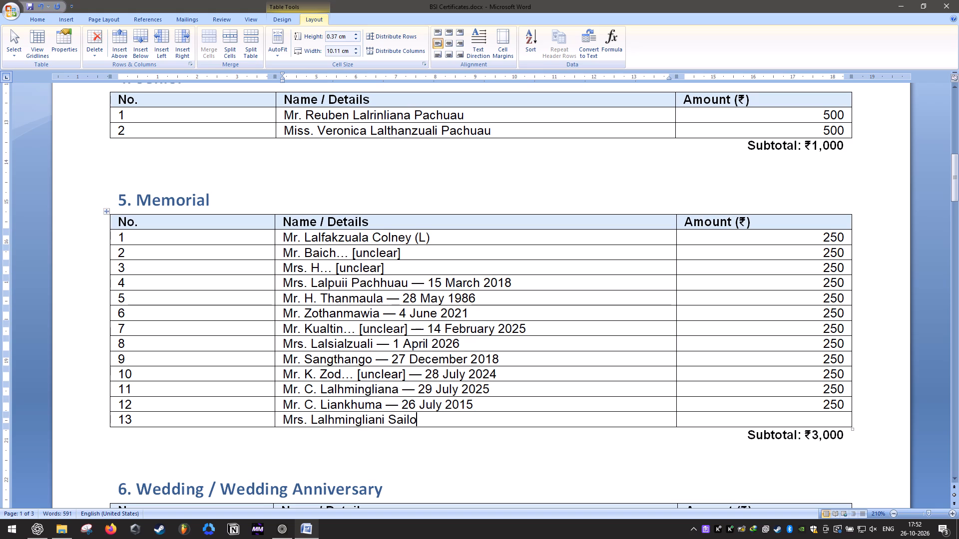
pyautogui.click(812, 417)
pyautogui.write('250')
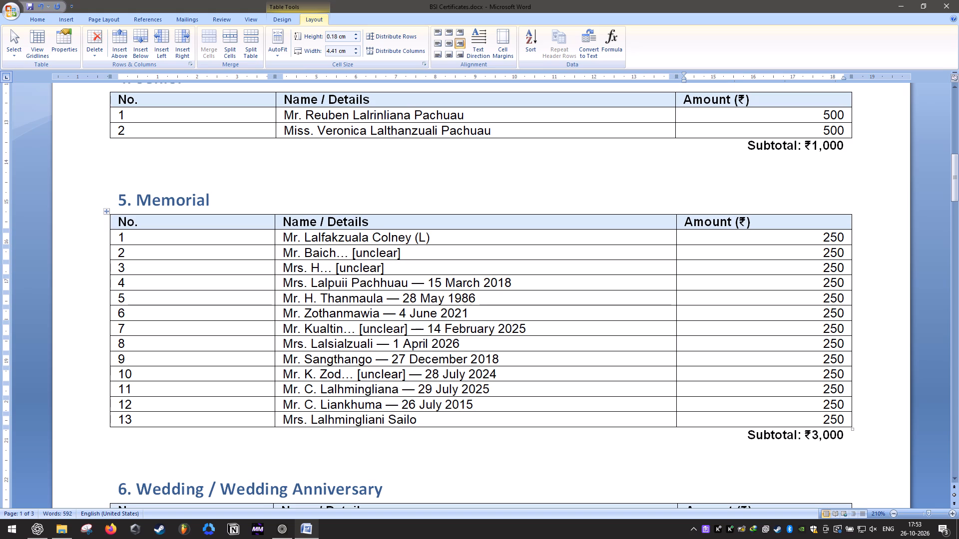
# Replace the unclear text in the third Memorial entry with a period after the initial H.
pyautogui.moveTo(393, 268); pyautogui.dragTo(325, 268)
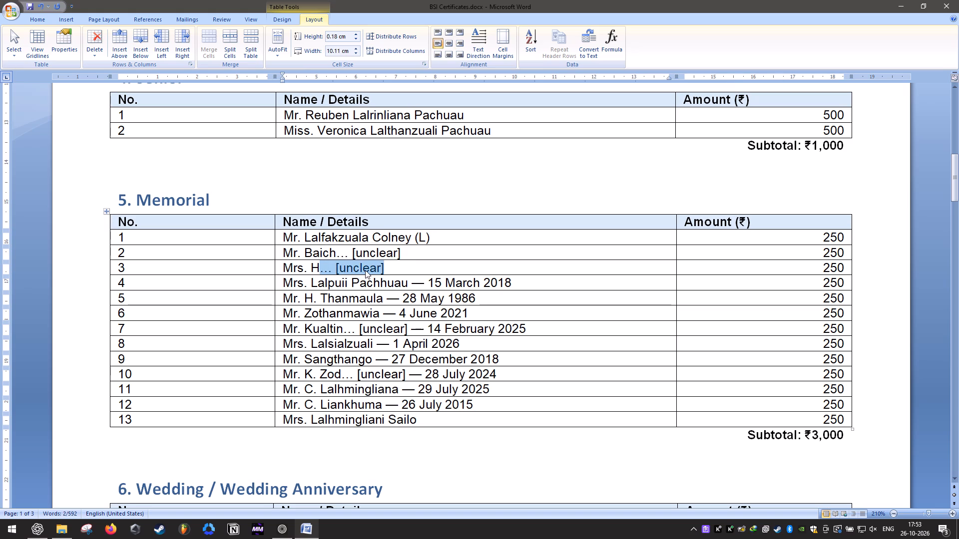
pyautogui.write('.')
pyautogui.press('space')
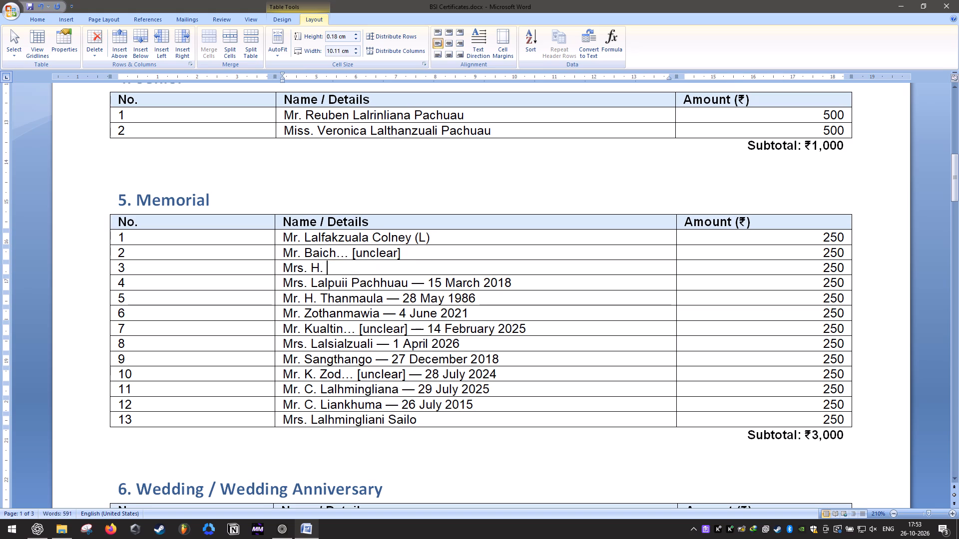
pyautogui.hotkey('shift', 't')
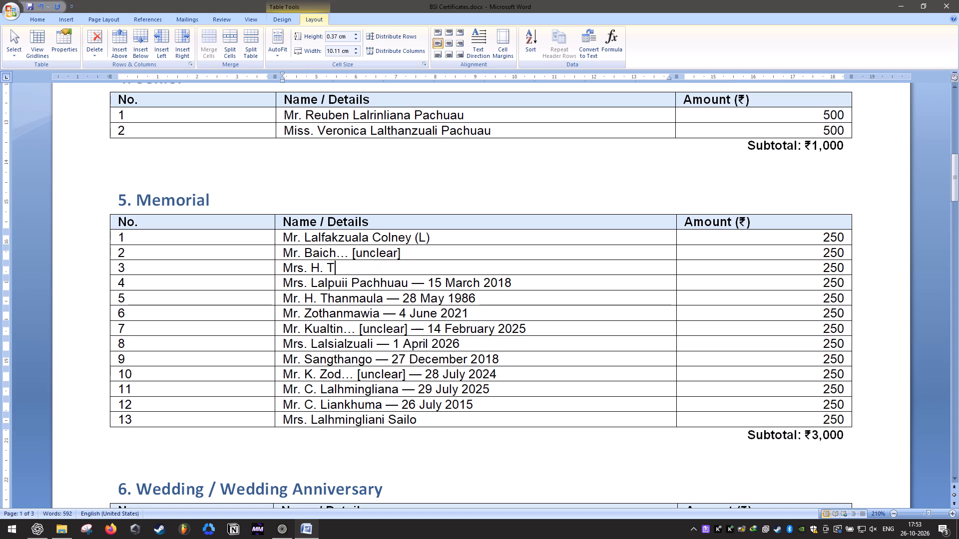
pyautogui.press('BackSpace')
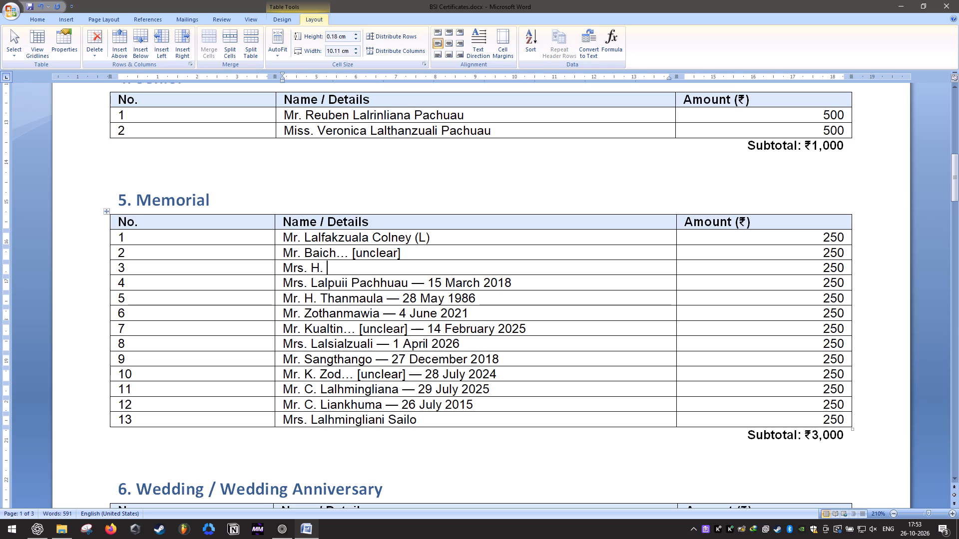
pyautogui.click(359, 295)
pyautogui.press('BackSpace')
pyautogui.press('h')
pyautogui.press('Right')
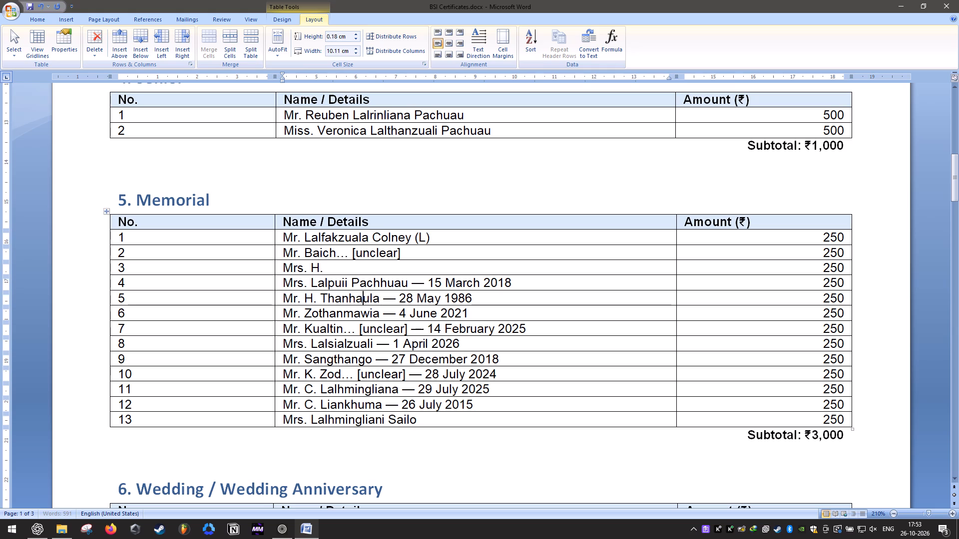
pyautogui.press('Right')
pyautogui.press('Right')
pyautogui.press('BackSpace')
pyautogui.press('BackSpace')
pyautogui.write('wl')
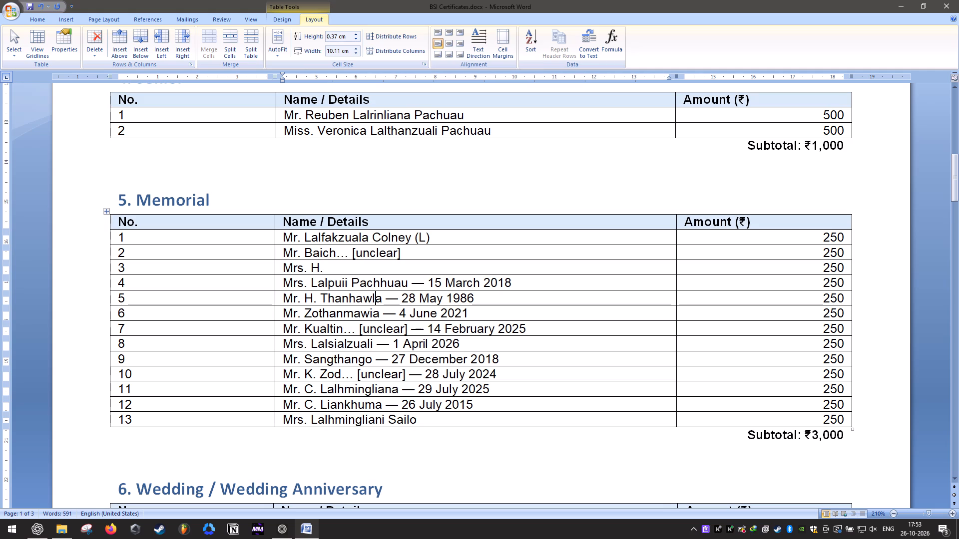
pyautogui.moveTo(414, 251); pyautogui.dragTo(323, 250)
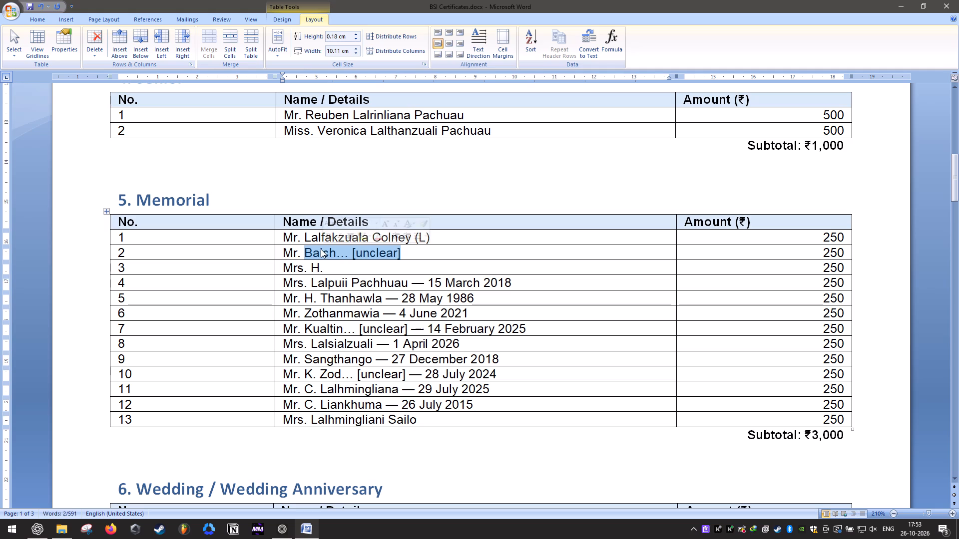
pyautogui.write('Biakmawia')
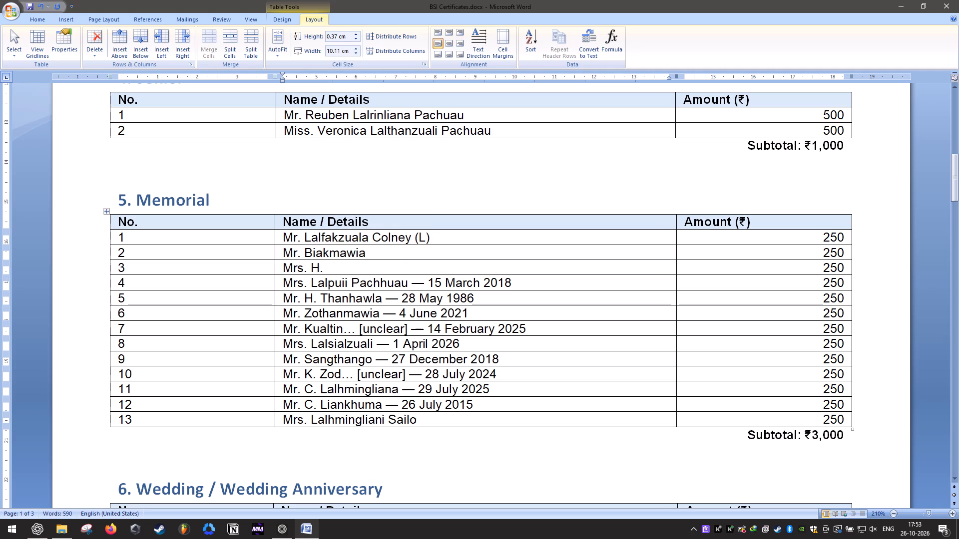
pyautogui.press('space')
pyautogui.click(444, 266)
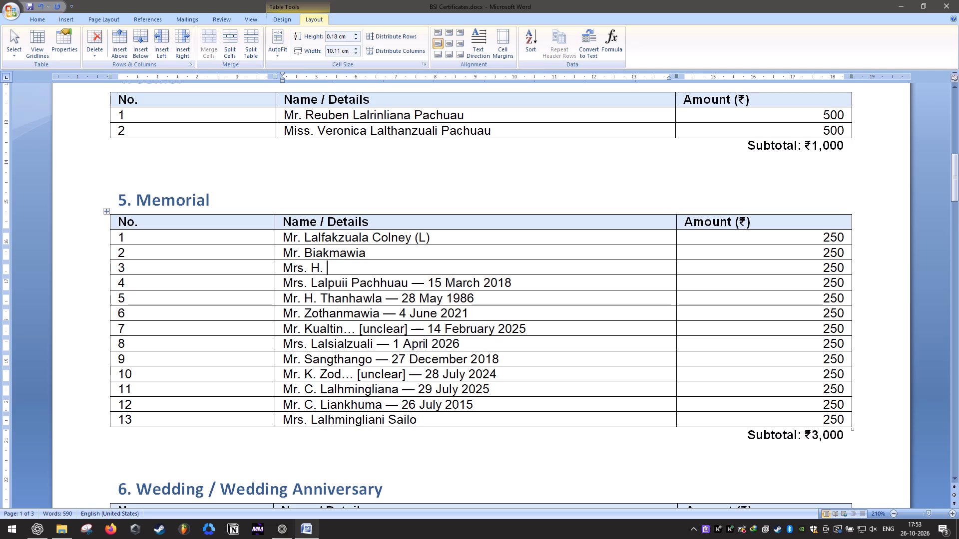
pyautogui.press('BackSpace')
pyautogui.press('BackSpace')
pyautogui.press('BackSpace')
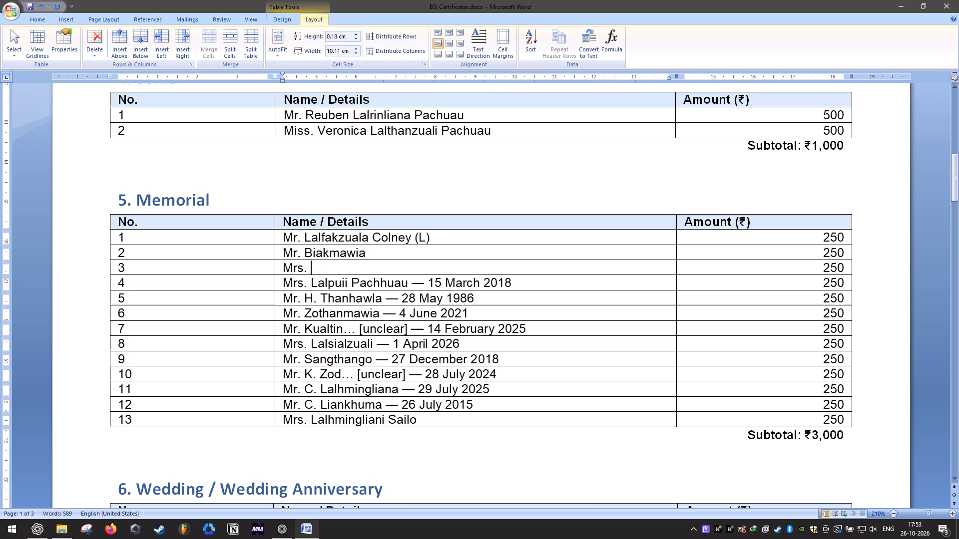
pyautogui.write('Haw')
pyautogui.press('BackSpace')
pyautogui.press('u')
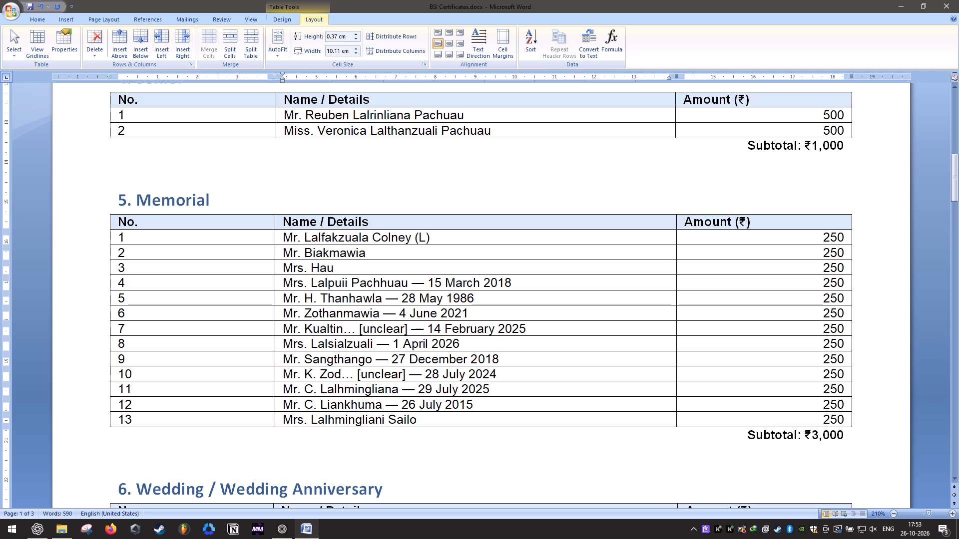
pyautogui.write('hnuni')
# Correct the surname spelling to Pachuau in the fourth Memorial entry.
pyautogui.click(526, 283)
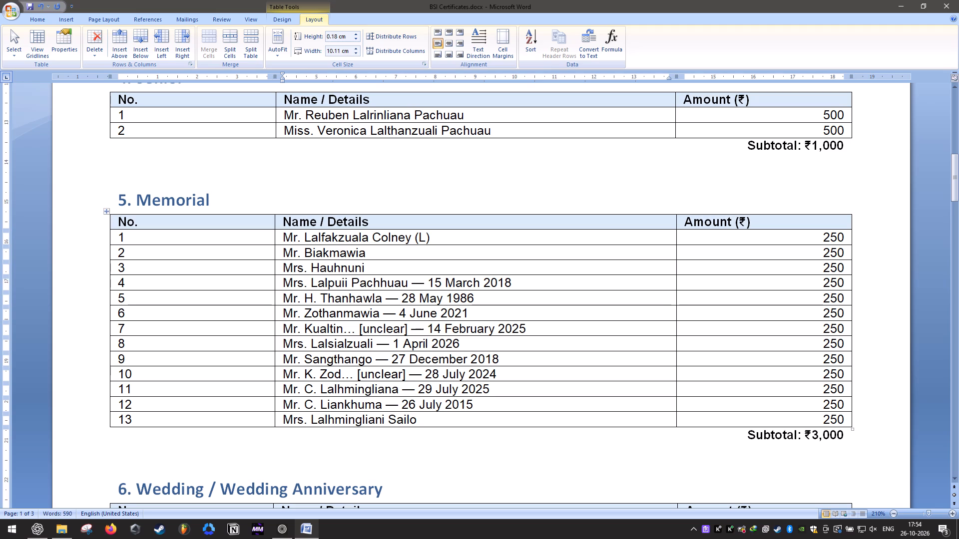
pyautogui.click(382, 284)
pyautogui.press('BackSpace')
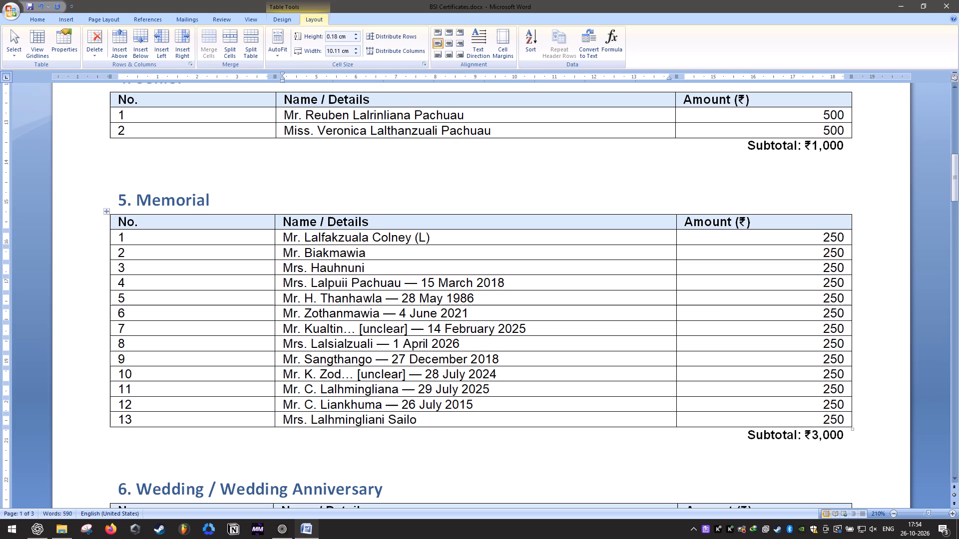
# Select the end of the date text in the fourth Memorial entry.
pyautogui.moveTo(515, 280); pyautogui.dragTo(442, 282)
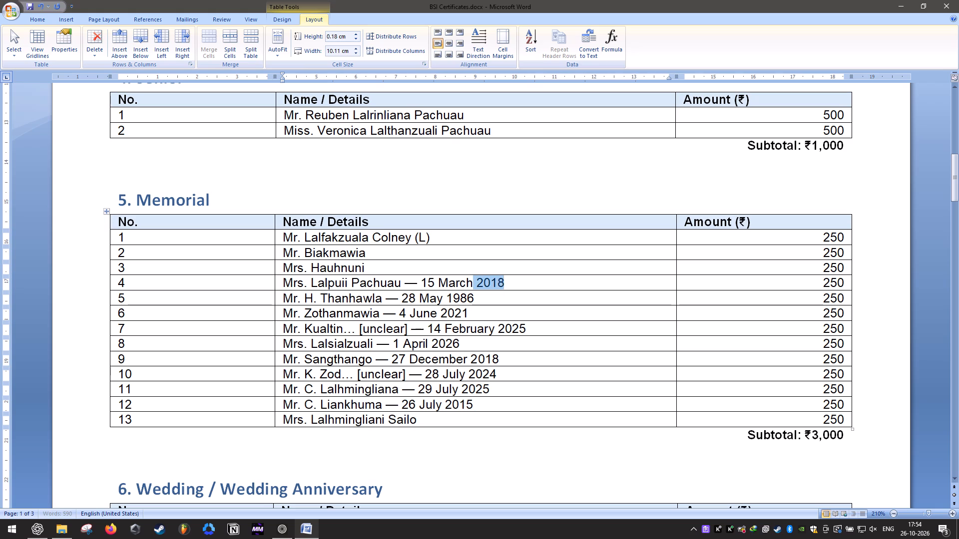
# Change the date in the fourth Memorial entry to 13 March 2018.
pyautogui.moveTo(442, 282); pyautogui.dragTo(441, 282)
pyautogui.click(429, 282)
pyautogui.press('Right')
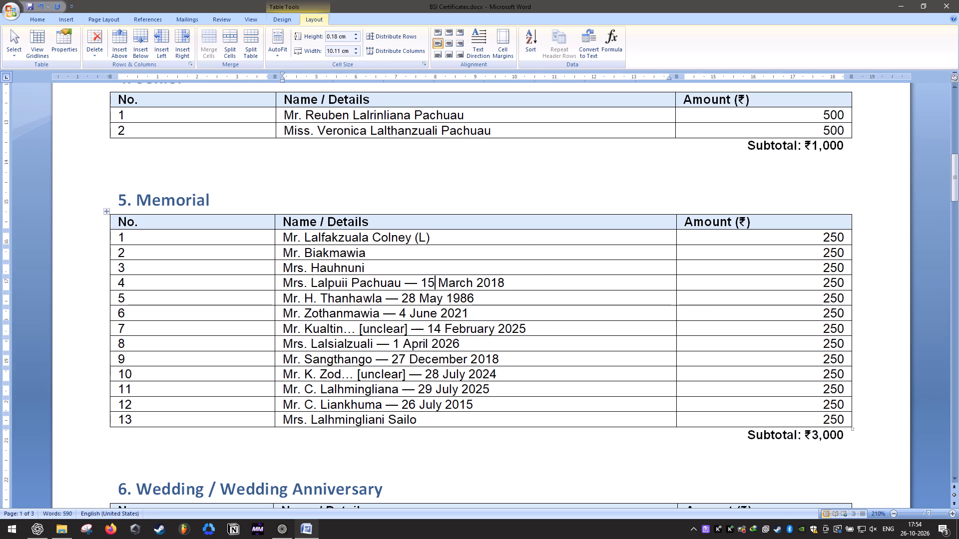
pyautogui.press('BackSpace')
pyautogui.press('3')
pyautogui.click(539, 277)
# Check the fifth and sixth Memorial entries and select the unclear name in the seventh entry for correction.
pyautogui.click(492, 298)
pyautogui.keyDown('ctrl'); pyautogui.scroll(2, 523, 306); pyautogui.keyUp('ctrl')
pyautogui.scroll(3, 534, 306)
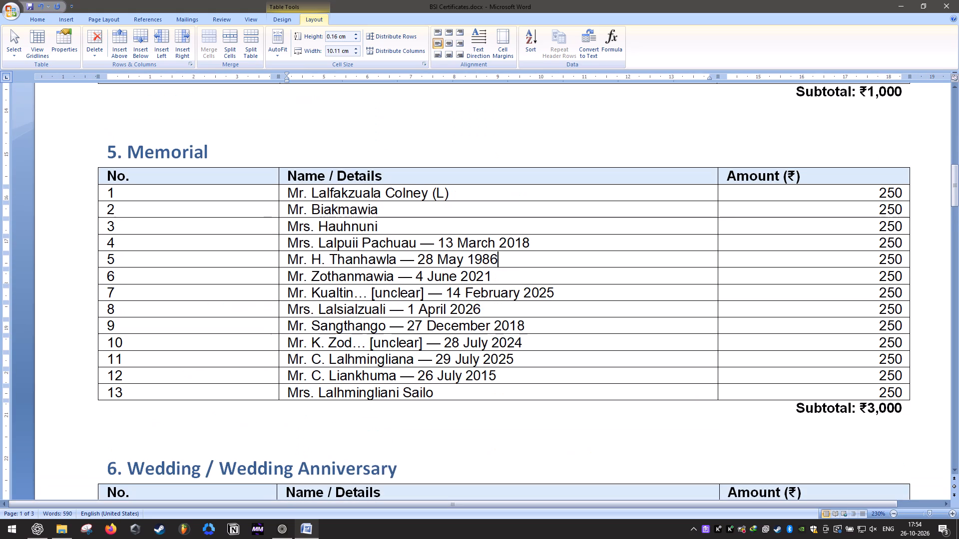
pyautogui.click(499, 275)
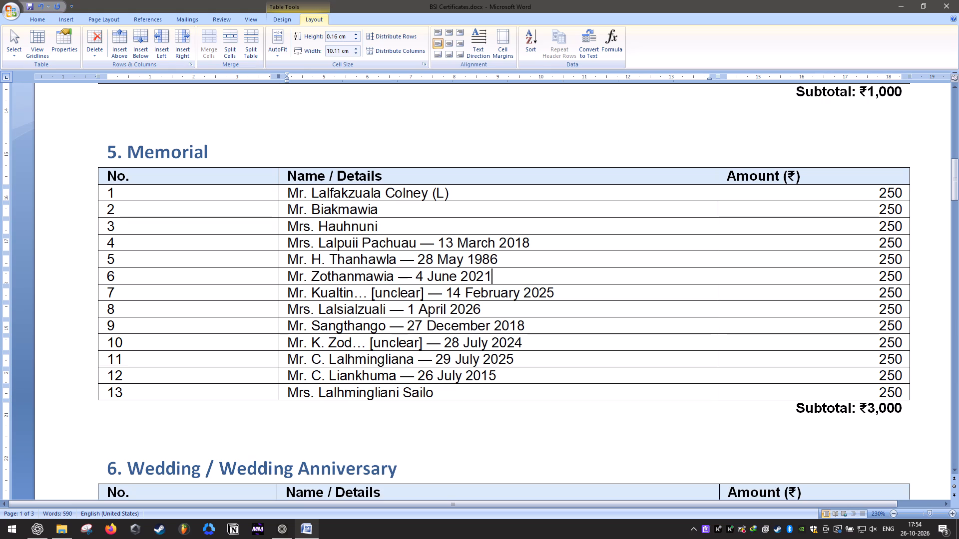
pyautogui.moveTo(315, 291); pyautogui.dragTo(425, 292)
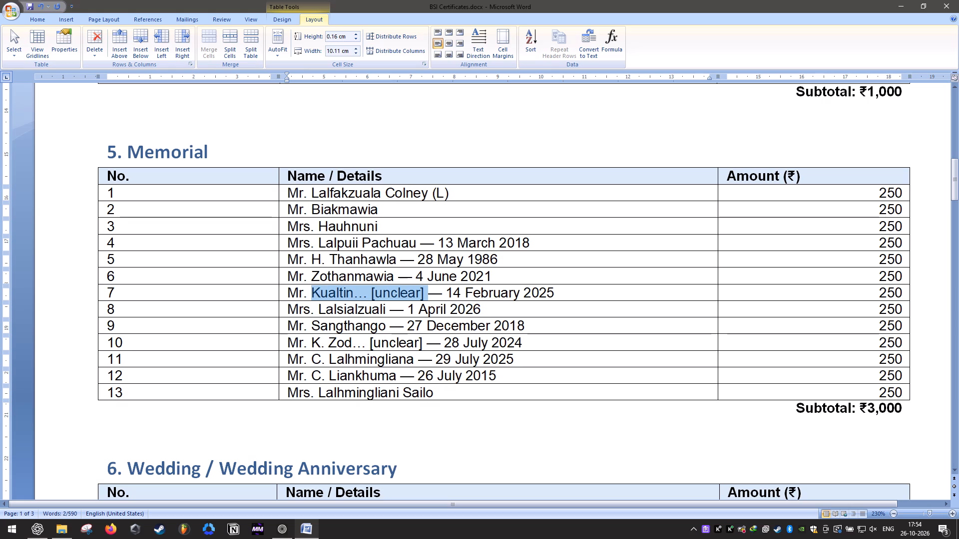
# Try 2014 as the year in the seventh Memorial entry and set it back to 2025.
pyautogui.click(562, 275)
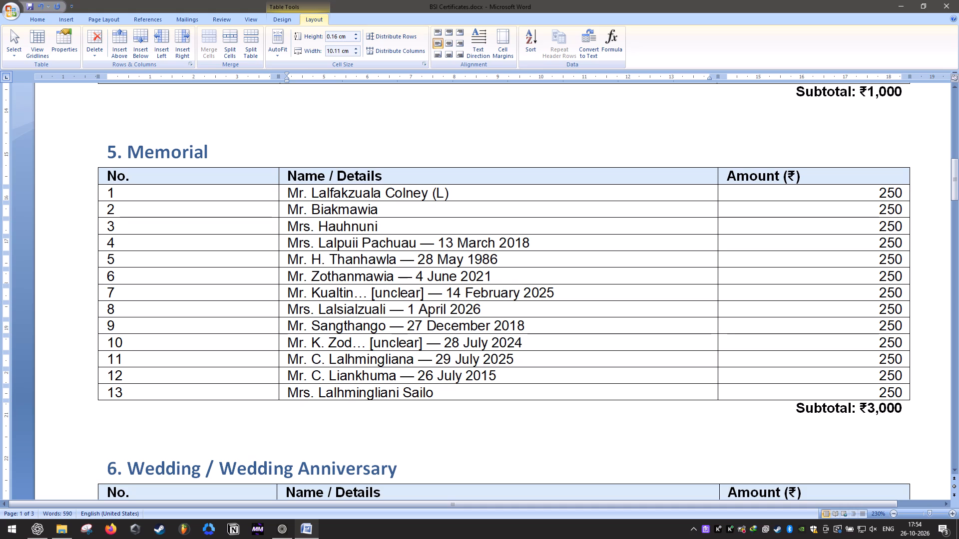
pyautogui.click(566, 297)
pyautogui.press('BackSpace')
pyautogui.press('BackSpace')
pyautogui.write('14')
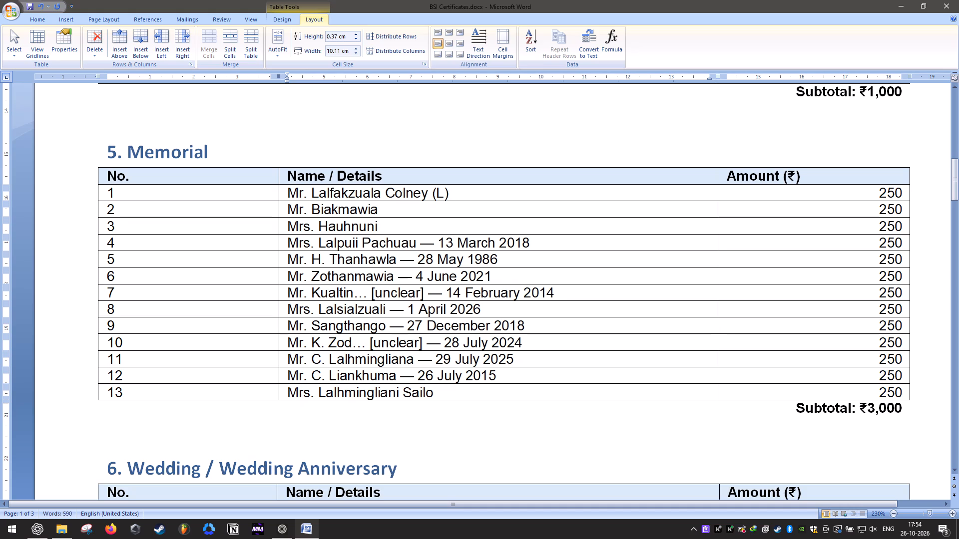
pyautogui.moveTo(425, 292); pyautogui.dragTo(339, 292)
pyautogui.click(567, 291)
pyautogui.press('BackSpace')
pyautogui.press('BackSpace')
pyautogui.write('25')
# Replace the unclear name in the seventh Memorial entry with the correct name, keeping the title and date.
pyautogui.moveTo(423, 289); pyautogui.dragTo(322, 289)
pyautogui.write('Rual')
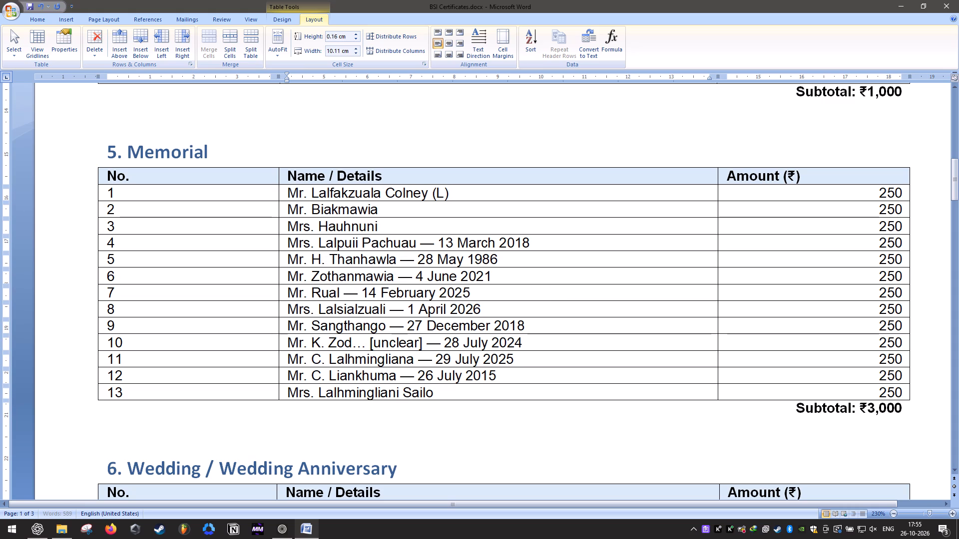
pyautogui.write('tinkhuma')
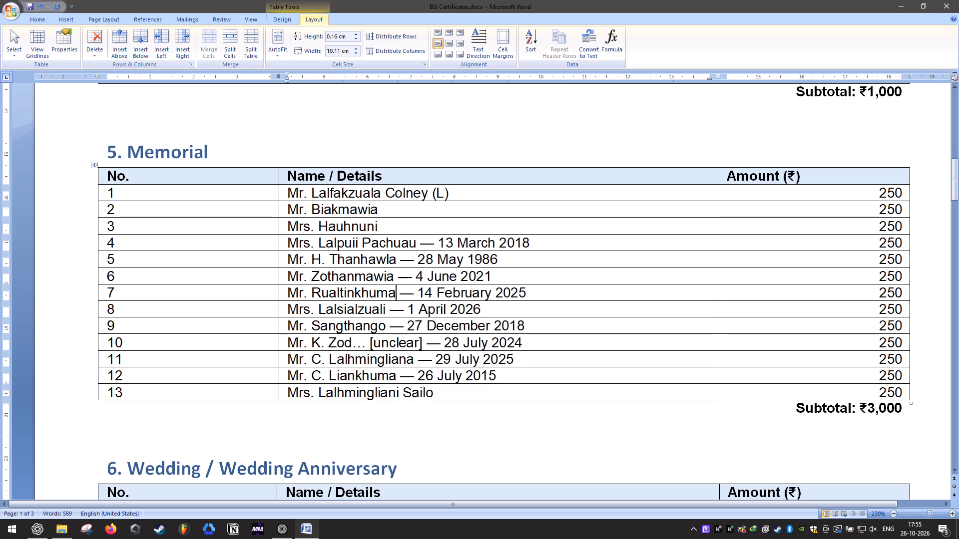
# Complete the unclear name in the tenth Memorial entry with the ending "ingliana", removing the unclear marker.
pyautogui.click(526, 307)
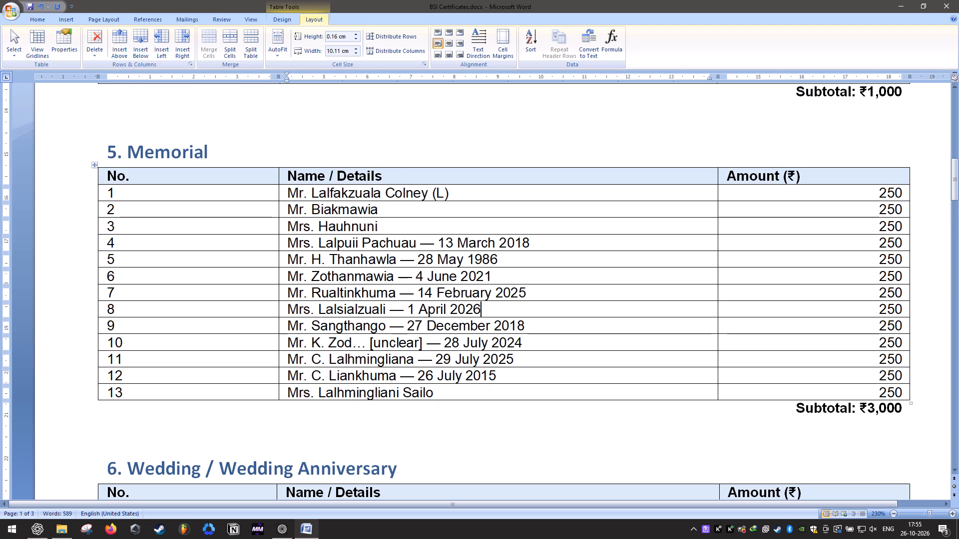
pyautogui.moveTo(354, 341); pyautogui.dragTo(422, 344)
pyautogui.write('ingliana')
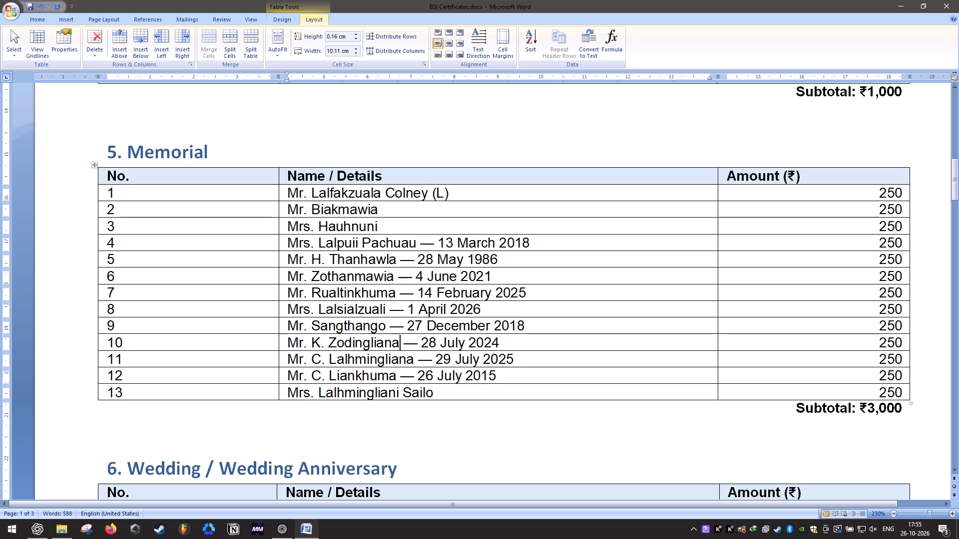
# Correct the name in the eighth Memorial entry by changing its middle syllable to "biak".
pyautogui.click(342, 308)
pyautogui.press('Right')
pyautogui.press('Right')
pyautogui.press('Right')
pyautogui.press('BackSpace')
pyautogui.press('BackSpace')
pyautogui.press('BackSpace')
pyautogui.press('BackSpace')
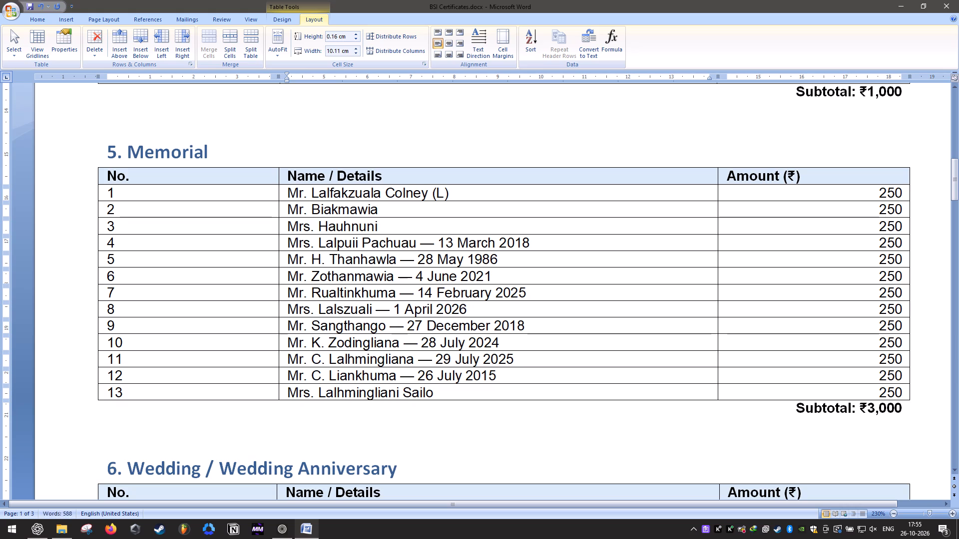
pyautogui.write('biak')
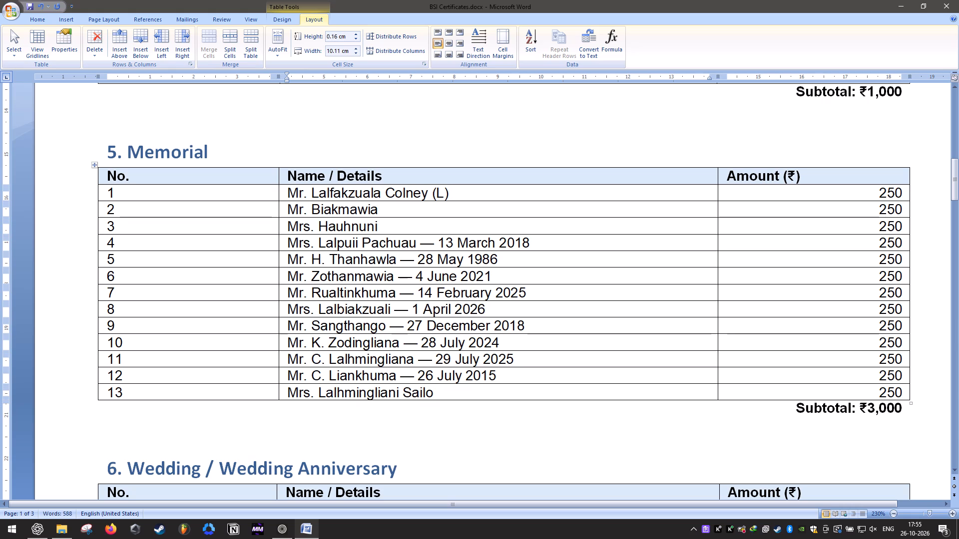
# Correct the name in the ninth Memorial entry so that it ends in "a".
pyautogui.click(380, 328)
pyautogui.click(389, 328)
pyautogui.press('BackSpace')
pyautogui.press('BackSpace')
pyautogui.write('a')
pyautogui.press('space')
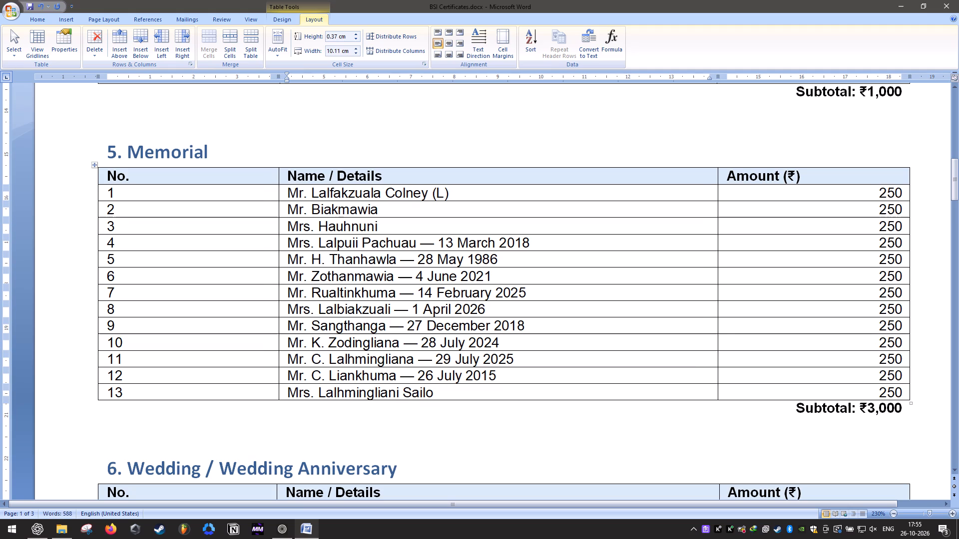
# Change the date in the ninth Memorial entry to 25 December 2018.
pyautogui.click(420, 324)
pyautogui.press('BackSpace')
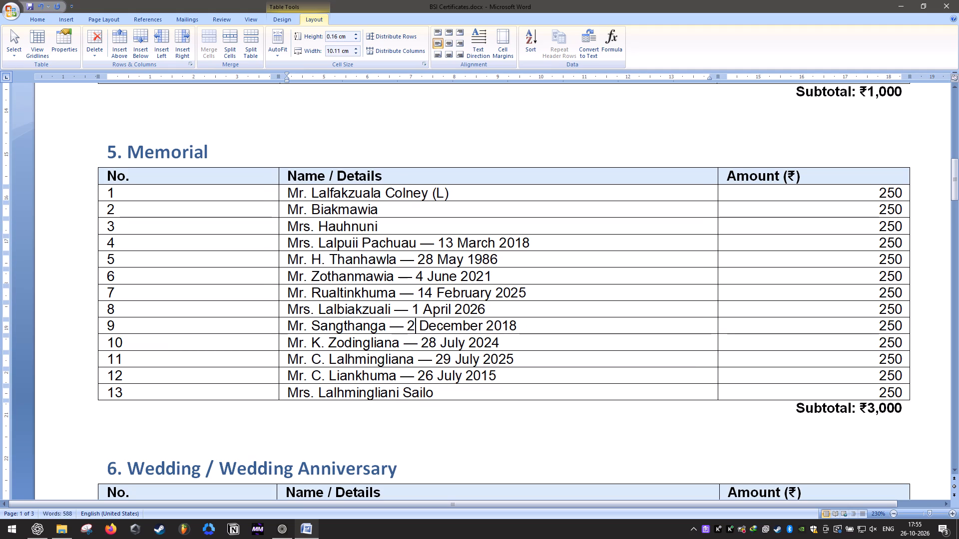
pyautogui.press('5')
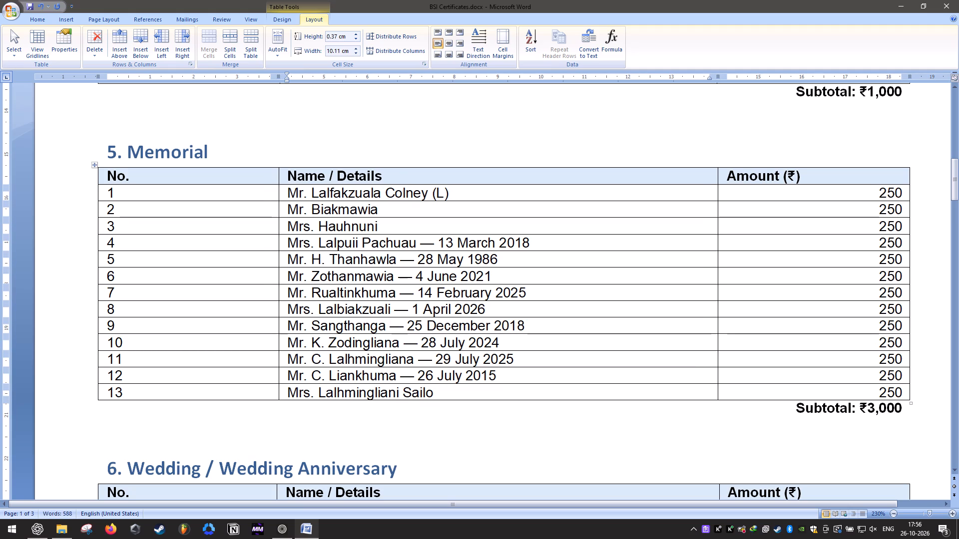
pyautogui.click(543, 324)
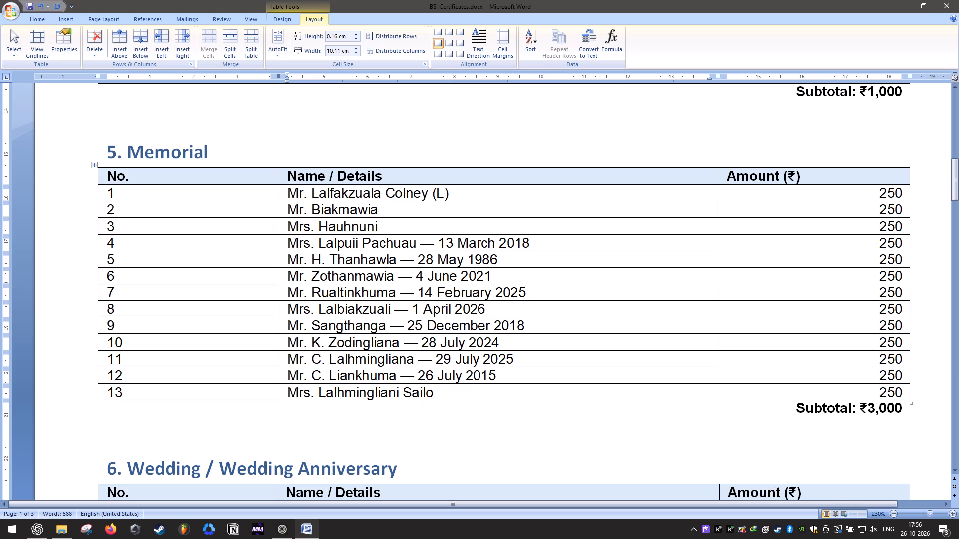
# Add a row below the last Memorial entry, number it 14 and enter the contributor's title, initials and name.
pyautogui.click(905, 392)
pyautogui.click(141, 57)
pyautogui.click(207, 413)
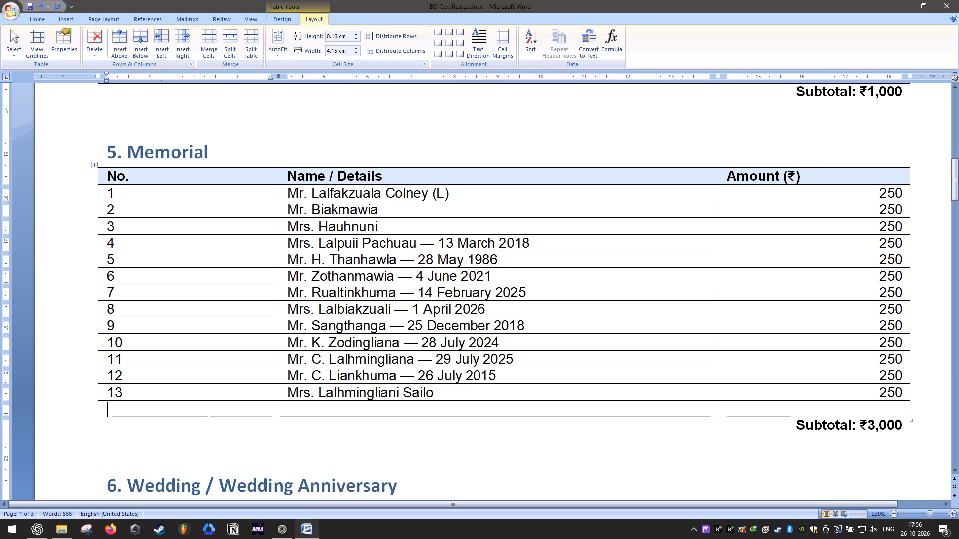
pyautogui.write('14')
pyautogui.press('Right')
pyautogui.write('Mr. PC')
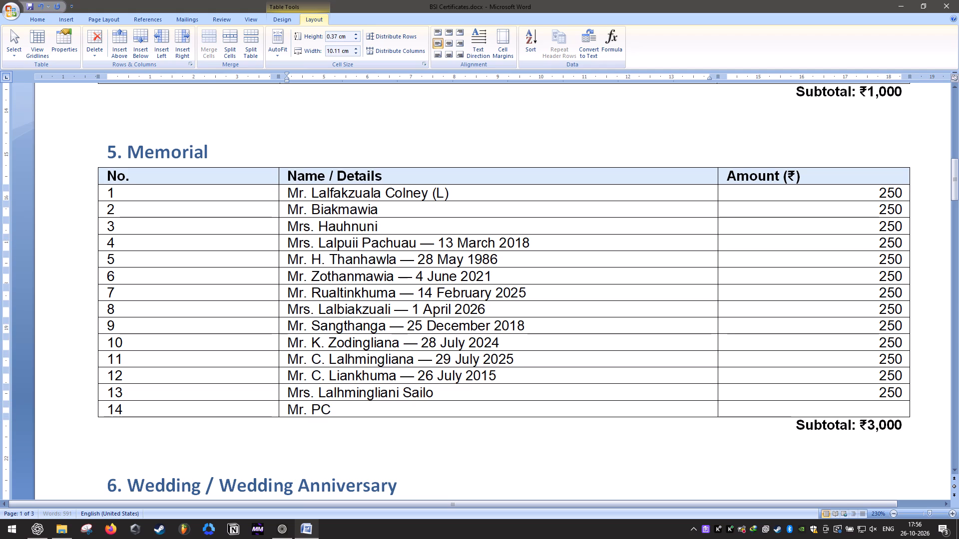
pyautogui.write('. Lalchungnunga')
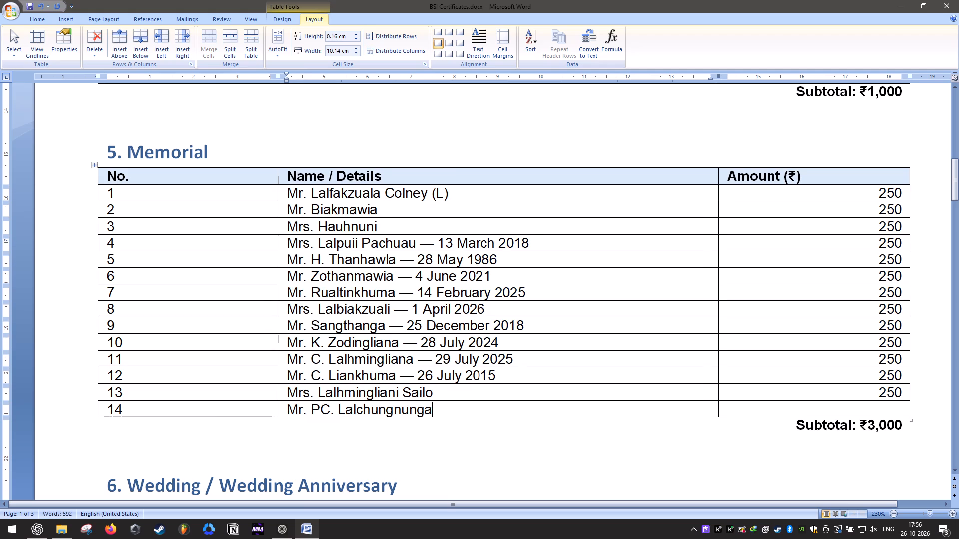
# Append a dash and the date 28 April after the name in Memorial entry 14.
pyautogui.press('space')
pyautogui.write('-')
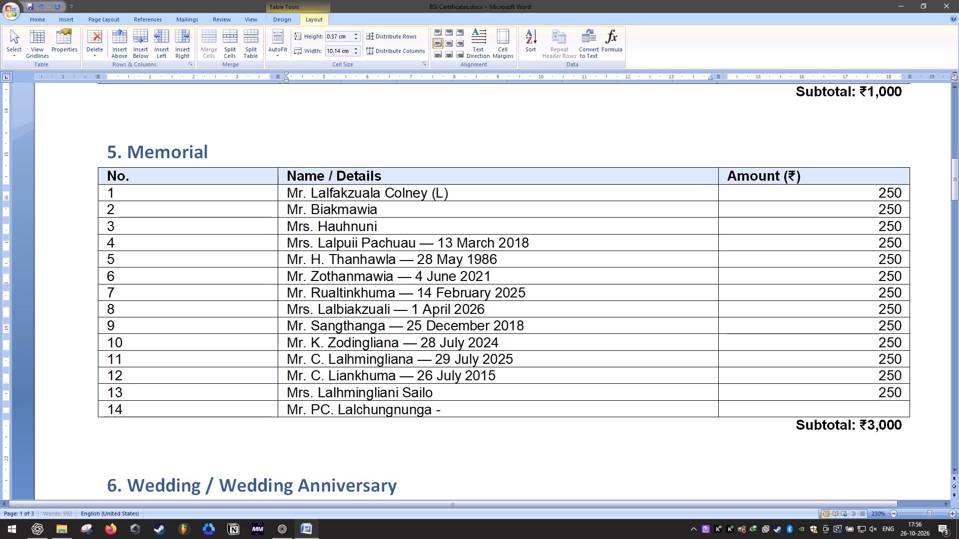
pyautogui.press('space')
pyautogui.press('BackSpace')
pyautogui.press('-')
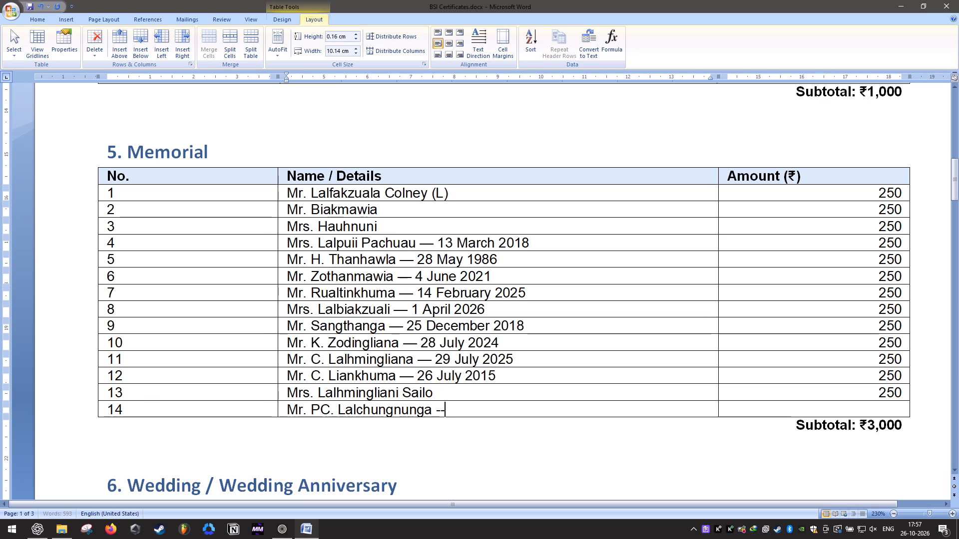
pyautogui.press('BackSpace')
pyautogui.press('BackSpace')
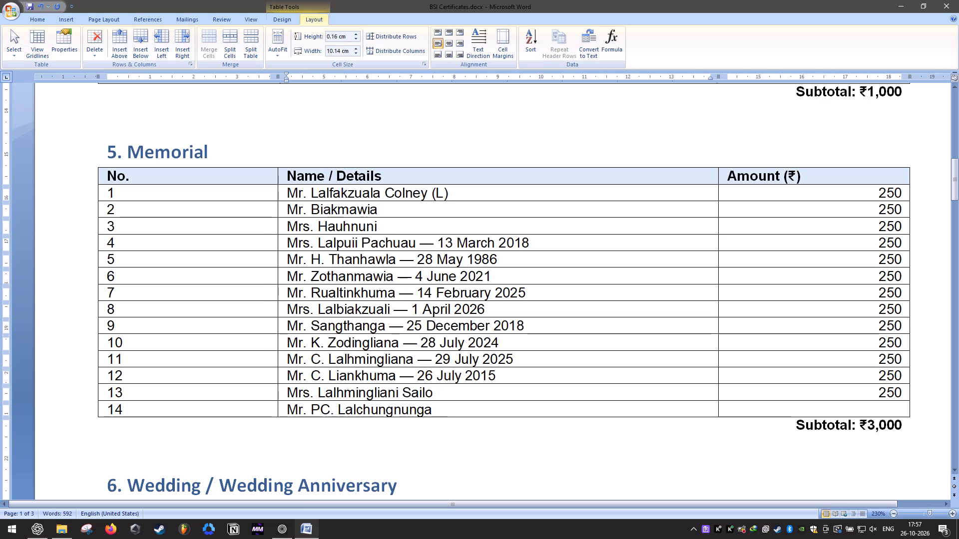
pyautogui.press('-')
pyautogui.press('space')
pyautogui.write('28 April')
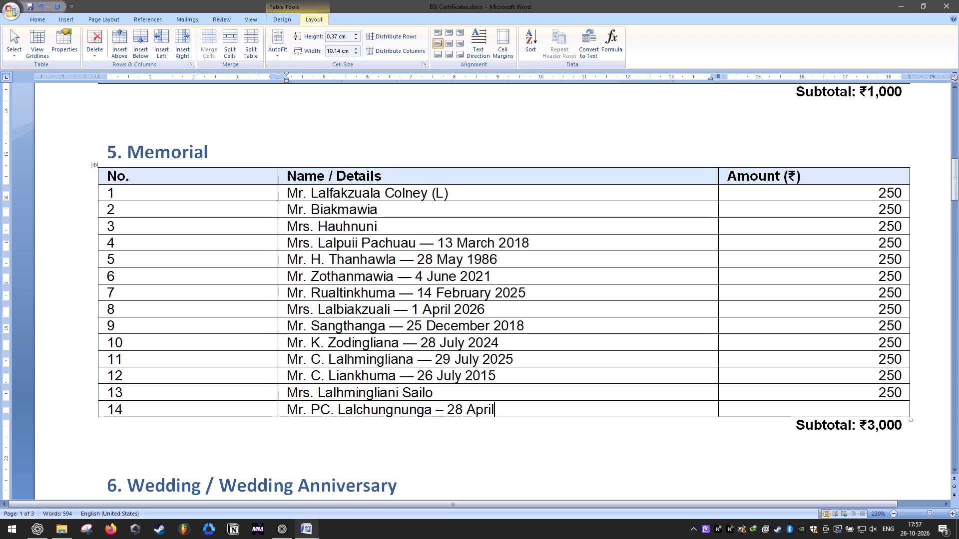
# Replace the dash in Memorial entry 14 with the long dash copied from entry 12.
pyautogui.moveTo(411, 377); pyautogui.dragTo(402, 379)
pyautogui.hotkey('ctrl', 'c')
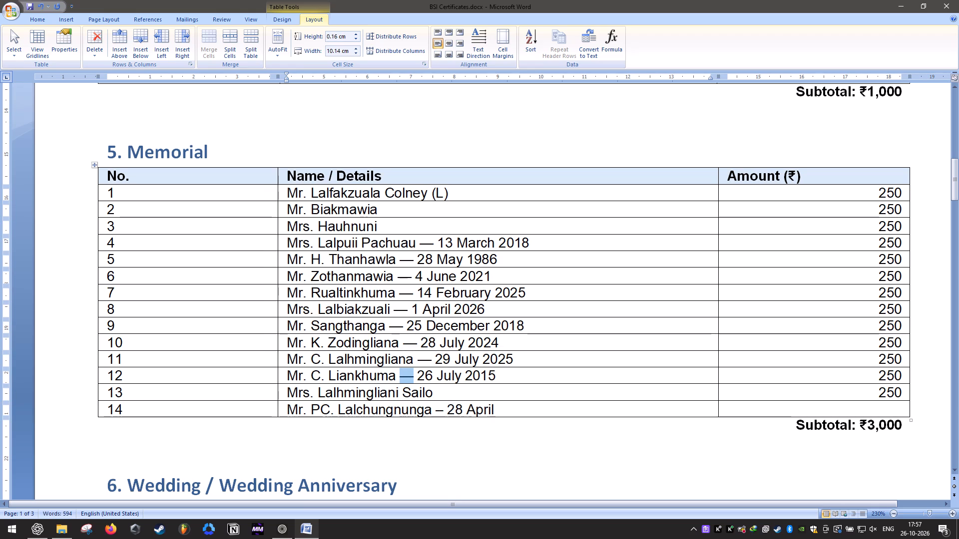
pyautogui.moveTo(442, 411); pyautogui.dragTo(436, 411)
pyautogui.hotkey('ctrl', 'v')
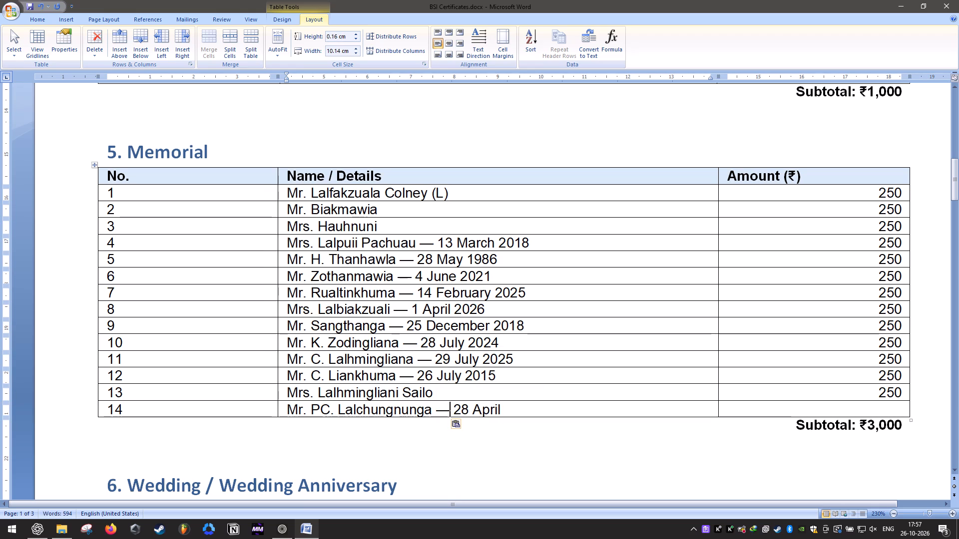
pyautogui.click(534, 411)
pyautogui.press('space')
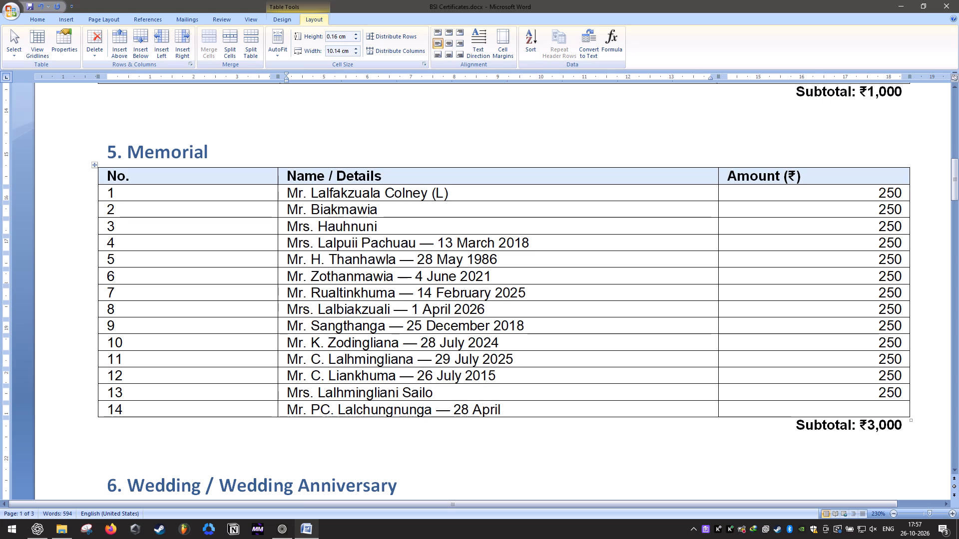
# Enter 250 as the amount for Memorial entry 14.
pyautogui.click(853, 408)
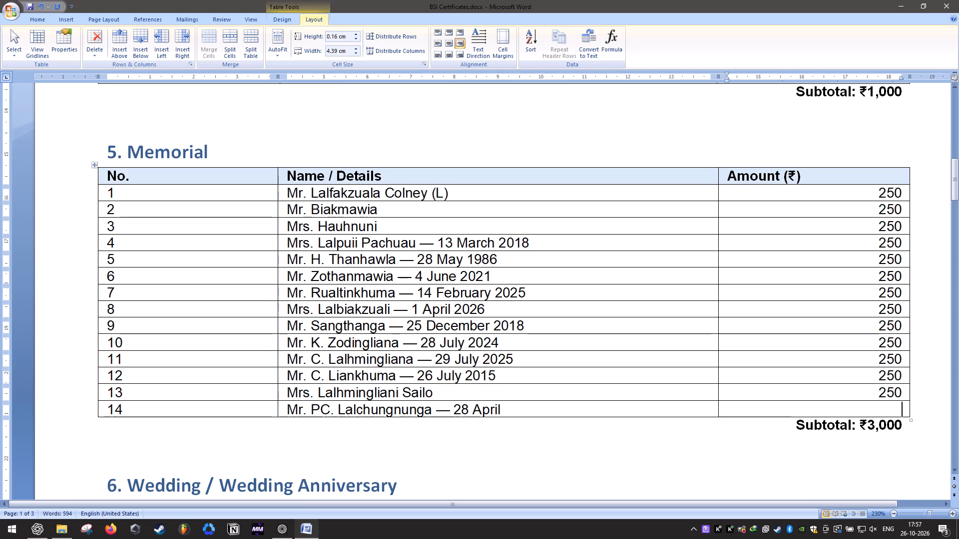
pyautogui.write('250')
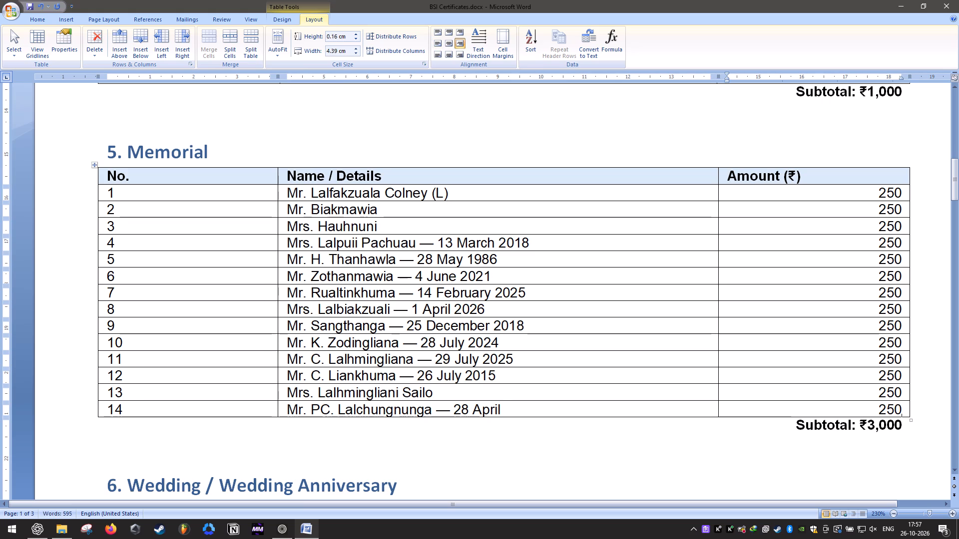
# Remove the bracketed "(L)" and the space before it after the name in Memorial entry 1.
pyautogui.click(552, 394)
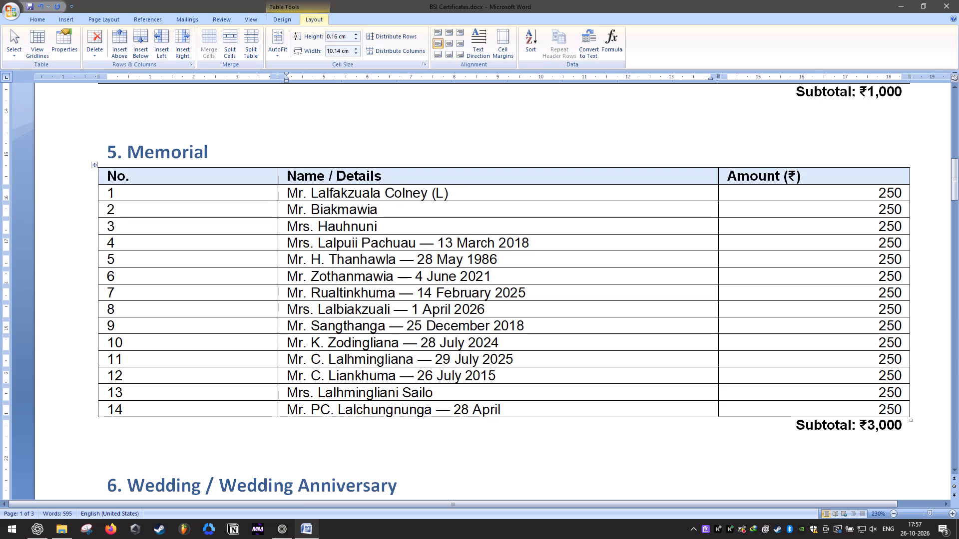
pyautogui.moveTo(456, 193); pyautogui.dragTo(433, 193)
pyautogui.press('BackSpace')
pyautogui.press('BackSpace')
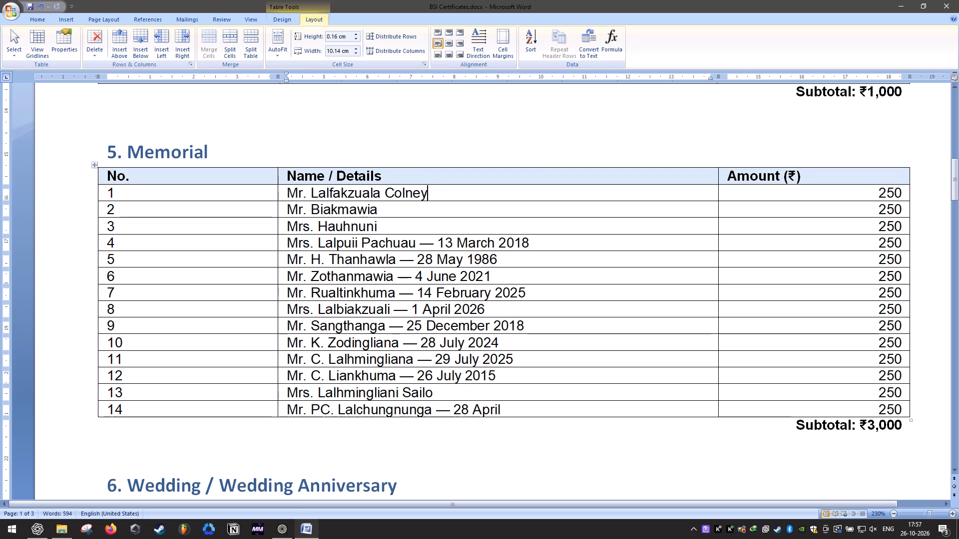
# Open Calculator and multiply the 250 amount by 14 for the Memorial entries.
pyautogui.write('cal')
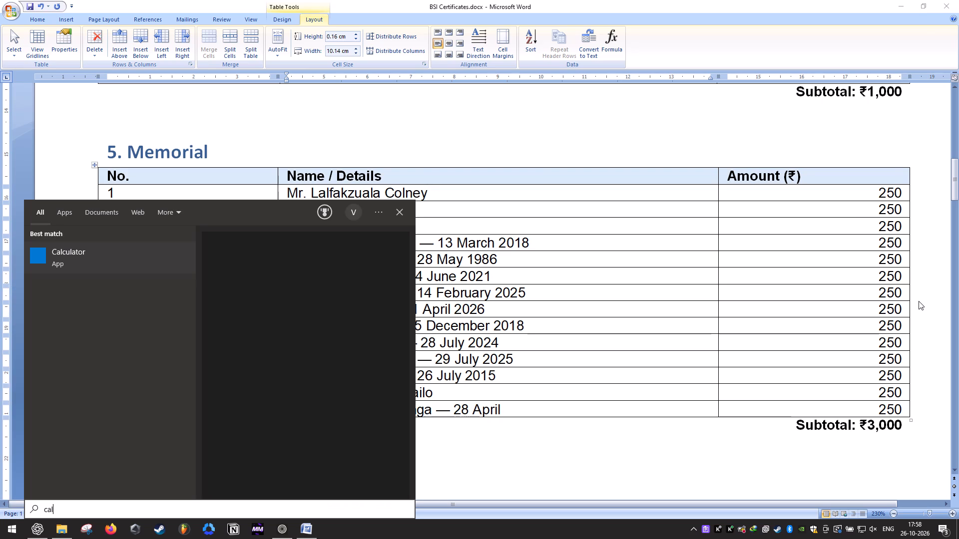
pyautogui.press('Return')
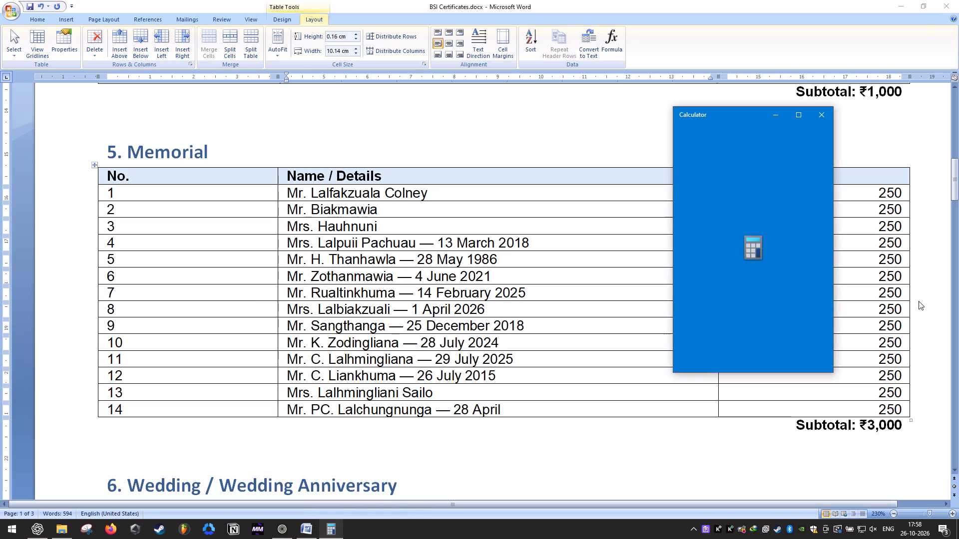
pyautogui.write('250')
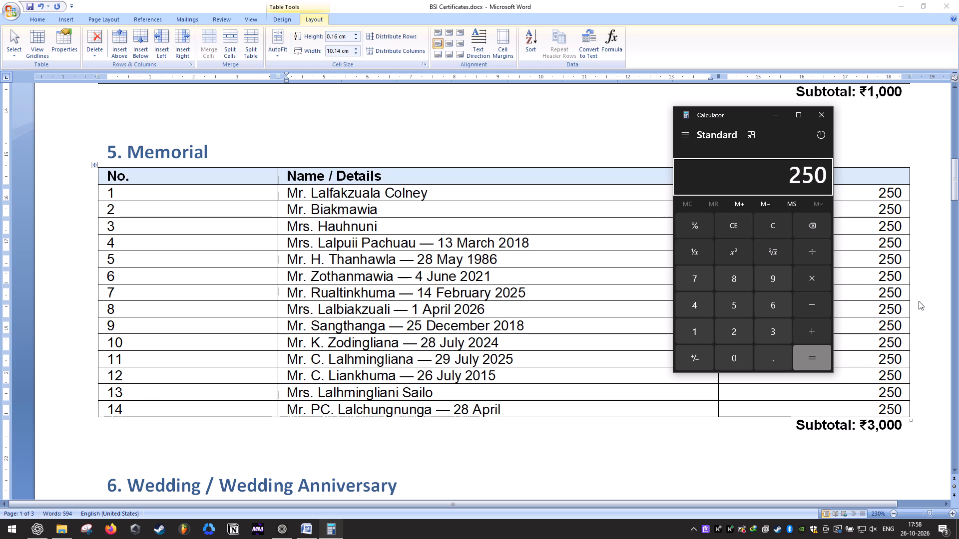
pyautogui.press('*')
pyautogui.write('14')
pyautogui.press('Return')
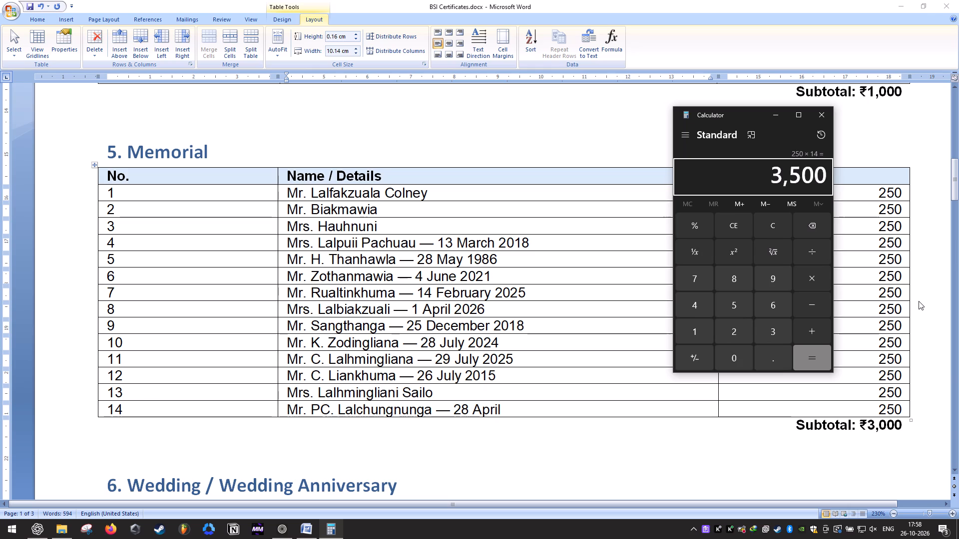
# Return to the Word document and open the subtotal amount below the Memorial table for editing.
pyautogui.click(881, 428)
pyautogui.click(886, 426)
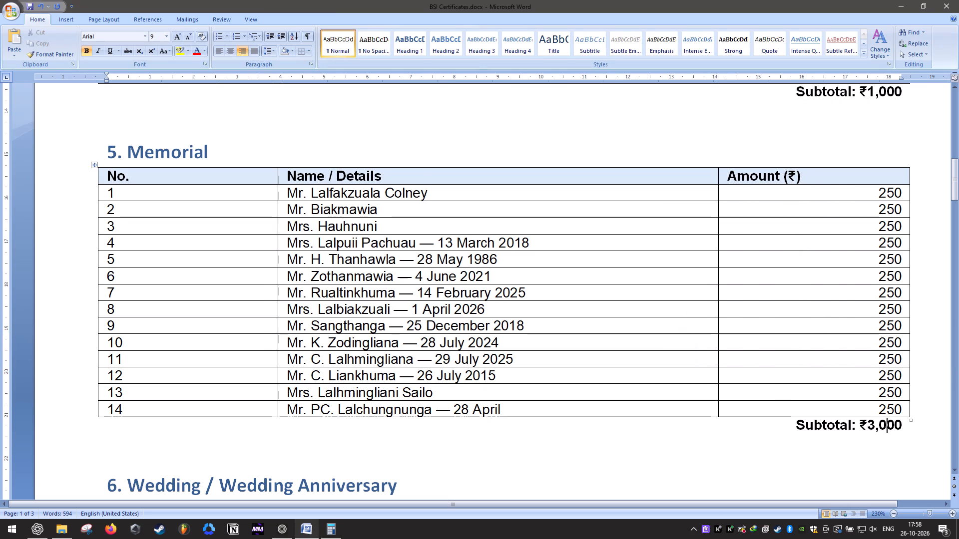
# Change the Memorial subtotal to ₹3,500.
pyautogui.press('BackSpace')
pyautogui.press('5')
# Shorten the section 6 heading to "6. Wedding Anniversary" by removing "Wedding /".
pyautogui.scroll(-2, 916, 382)
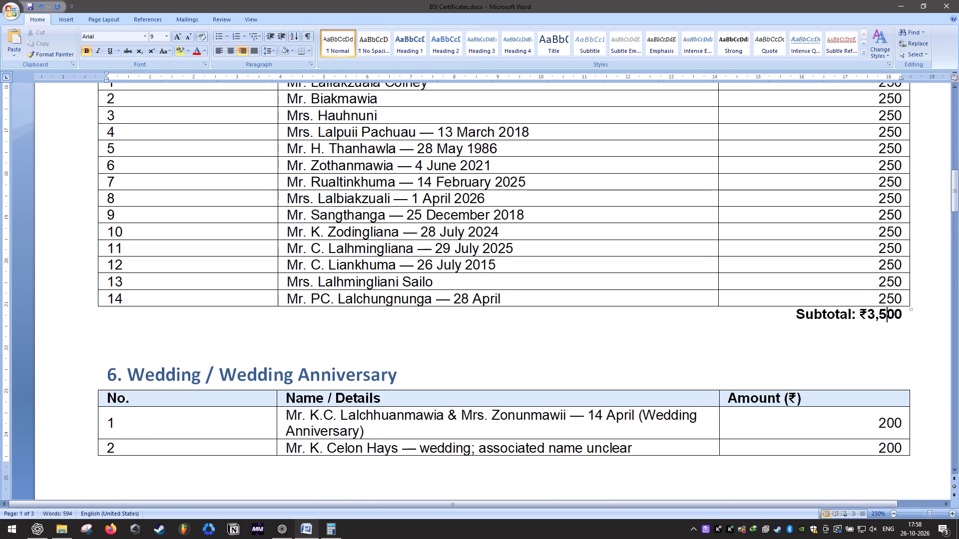
pyautogui.scroll(-4, 939, 371)
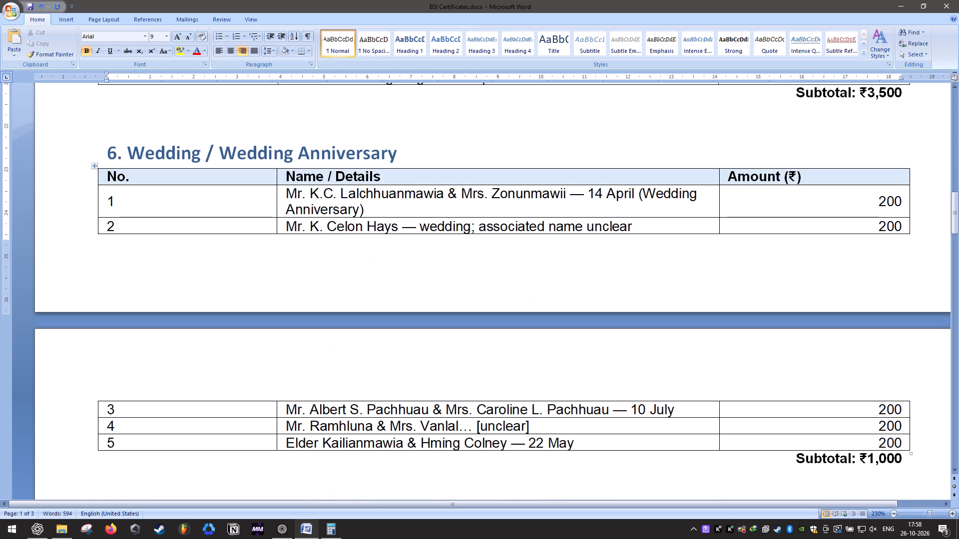
pyautogui.scroll(-8, 453, 196)
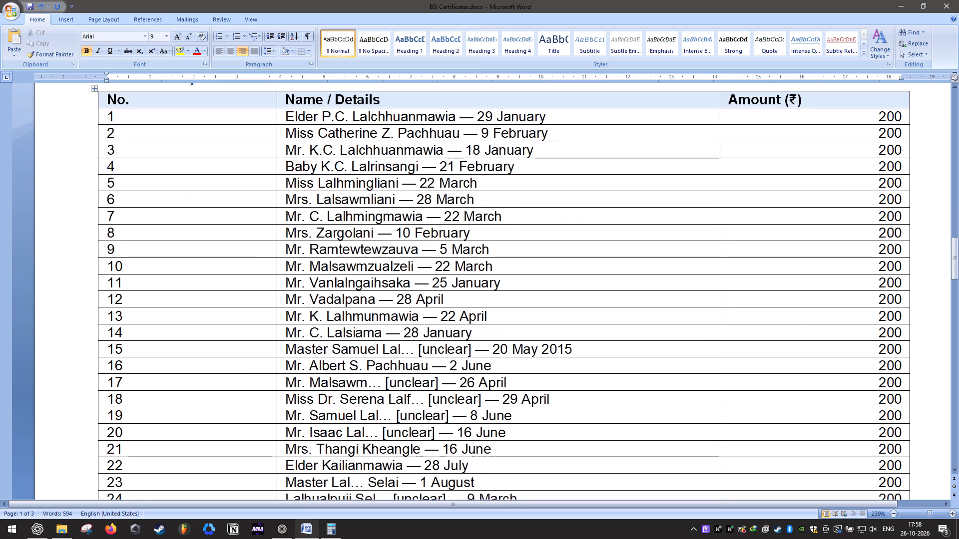
pyautogui.scroll(9, 458, 191)
pyautogui.click(460, 186)
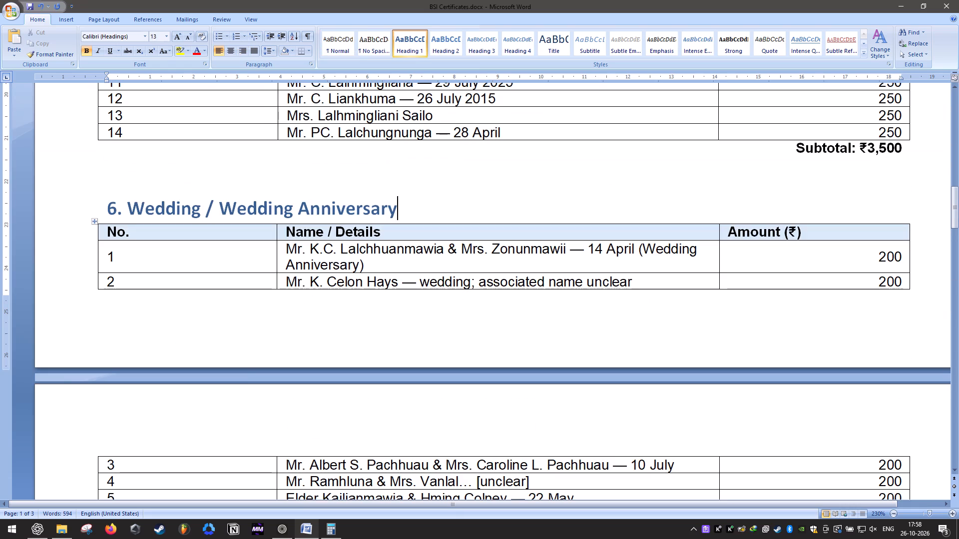
pyautogui.moveTo(218, 207); pyautogui.dragTo(165, 208)
pyautogui.press('BackSpace')
# Remove the bracketed text "(Wedding Anniversary)" after 14 April in the first Wedding Anniversary entry.
pyautogui.click(465, 263)
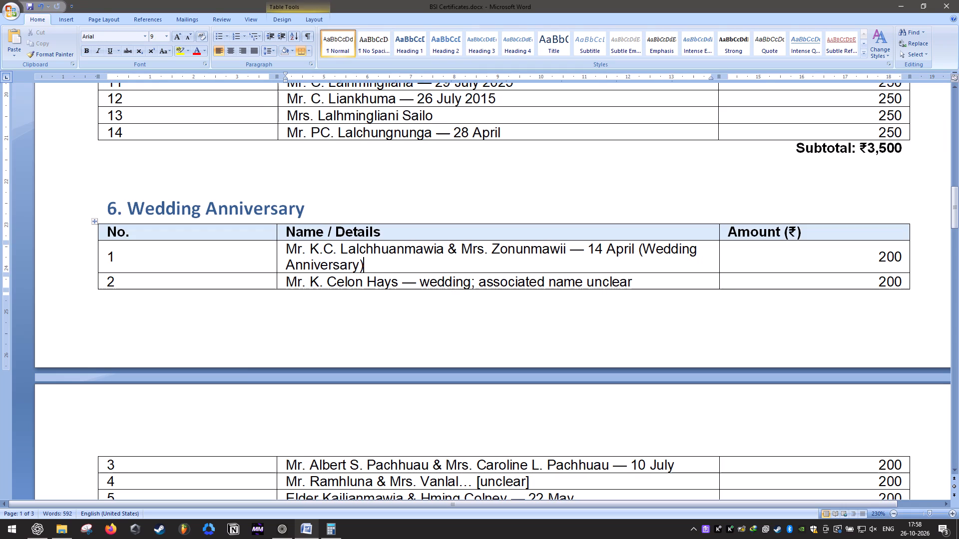
pyautogui.moveTo(637, 250); pyautogui.dragTo(640, 259)
pyautogui.press('BackSpace')
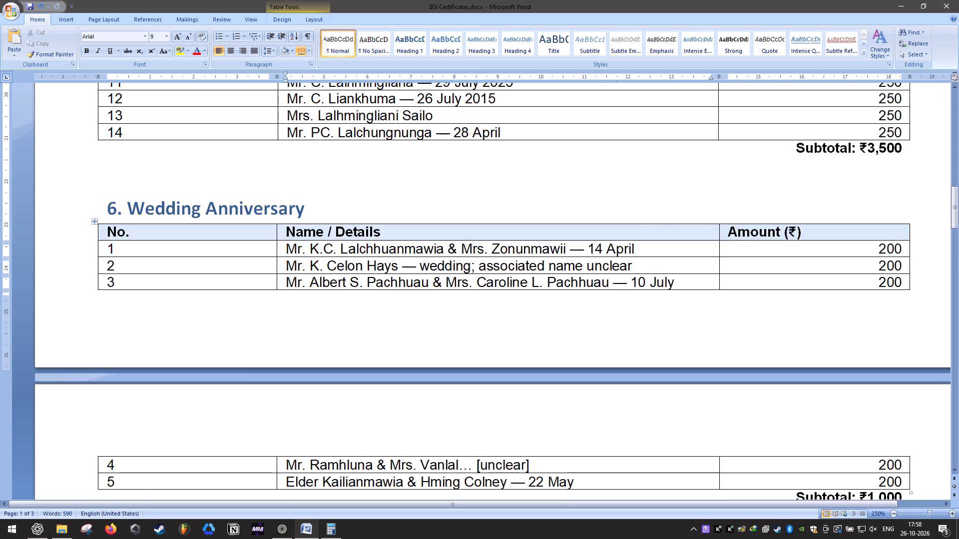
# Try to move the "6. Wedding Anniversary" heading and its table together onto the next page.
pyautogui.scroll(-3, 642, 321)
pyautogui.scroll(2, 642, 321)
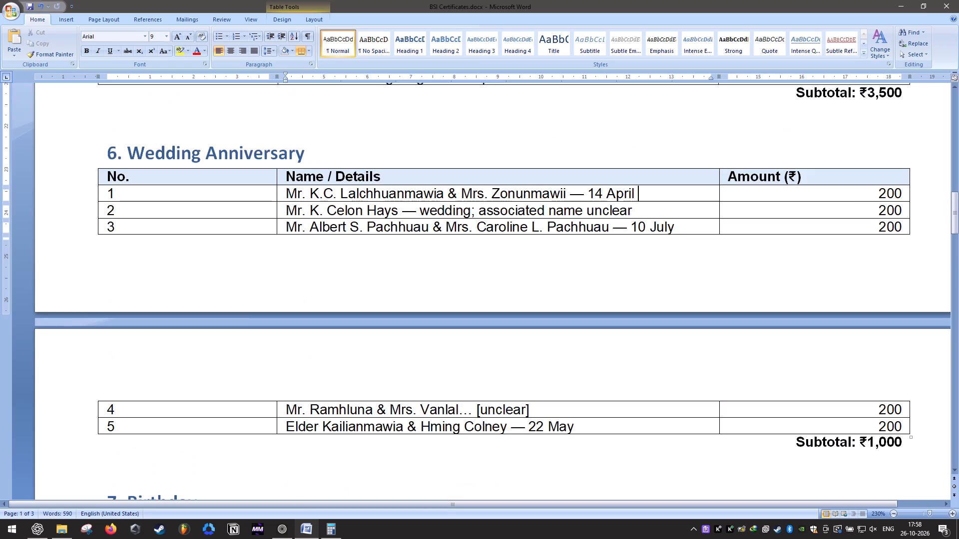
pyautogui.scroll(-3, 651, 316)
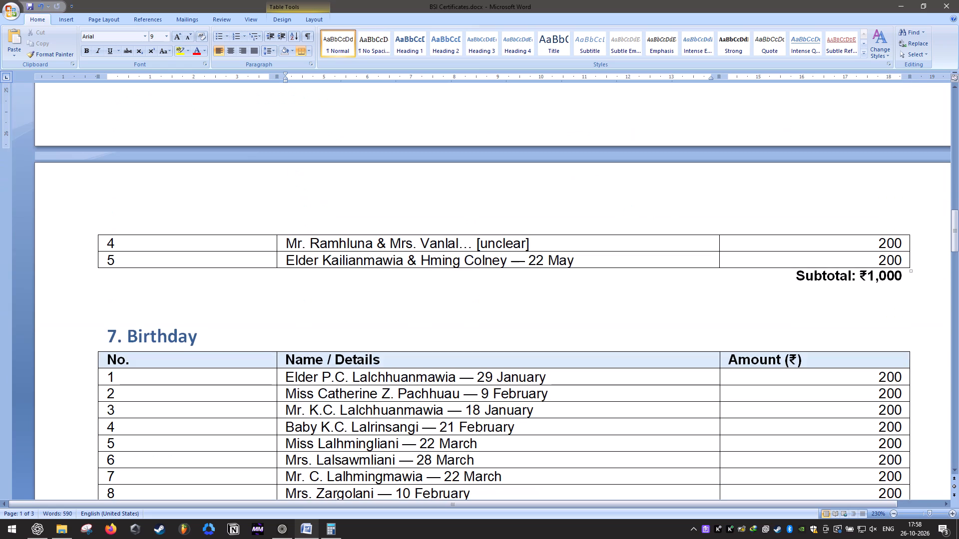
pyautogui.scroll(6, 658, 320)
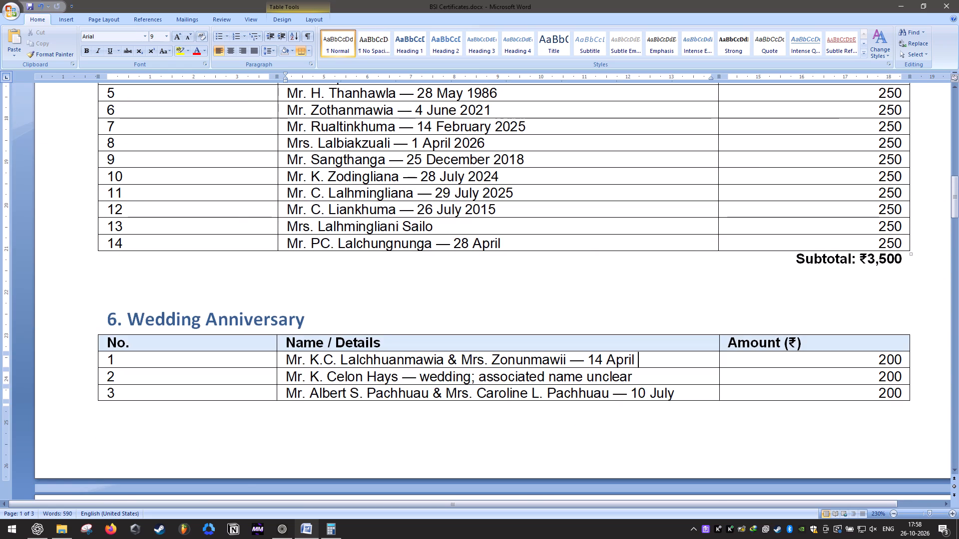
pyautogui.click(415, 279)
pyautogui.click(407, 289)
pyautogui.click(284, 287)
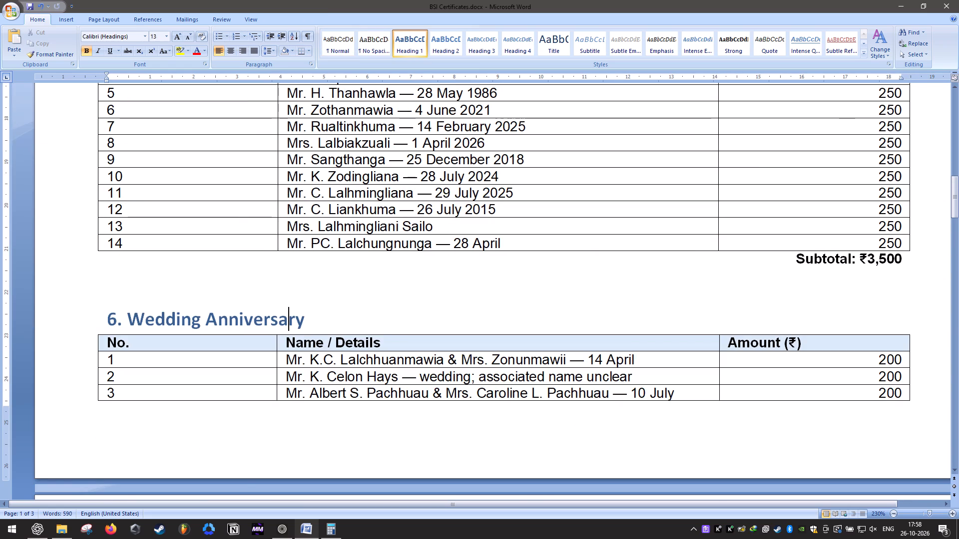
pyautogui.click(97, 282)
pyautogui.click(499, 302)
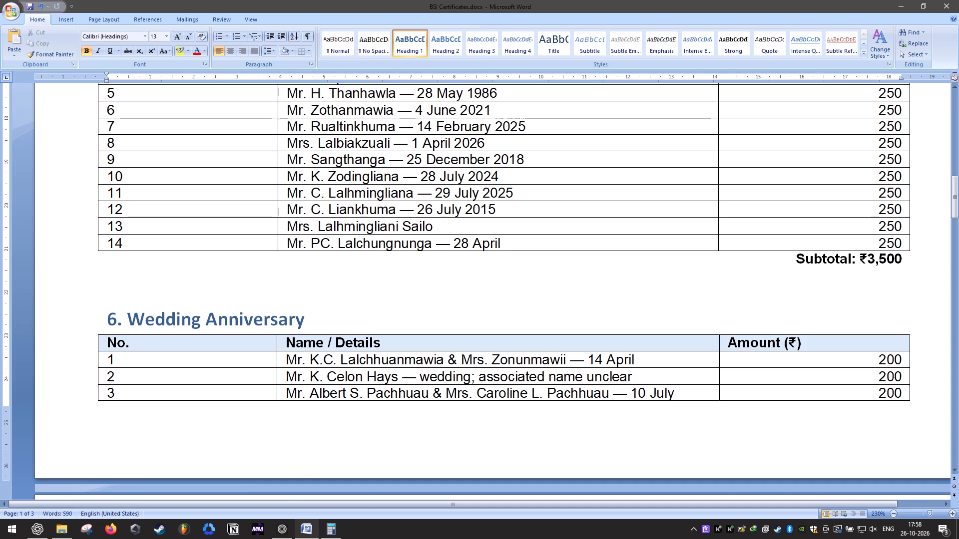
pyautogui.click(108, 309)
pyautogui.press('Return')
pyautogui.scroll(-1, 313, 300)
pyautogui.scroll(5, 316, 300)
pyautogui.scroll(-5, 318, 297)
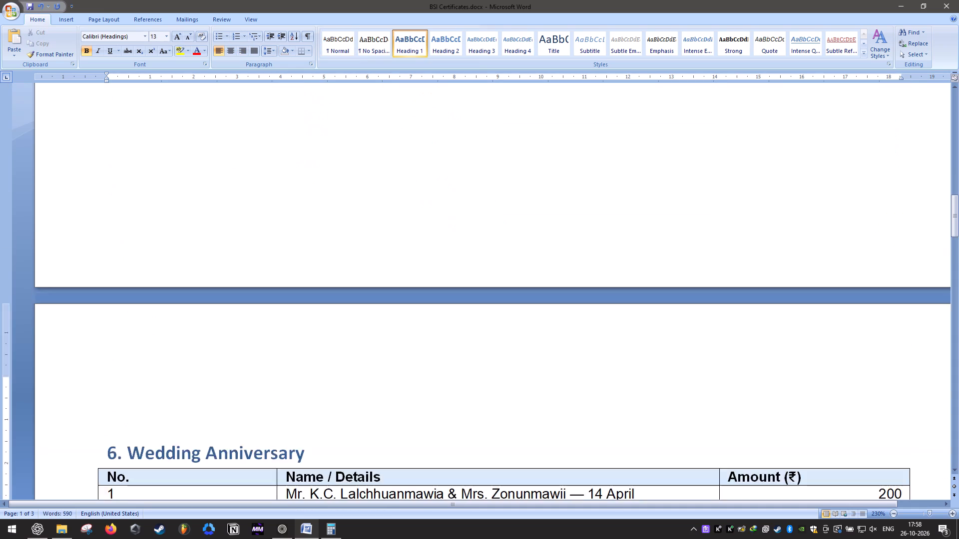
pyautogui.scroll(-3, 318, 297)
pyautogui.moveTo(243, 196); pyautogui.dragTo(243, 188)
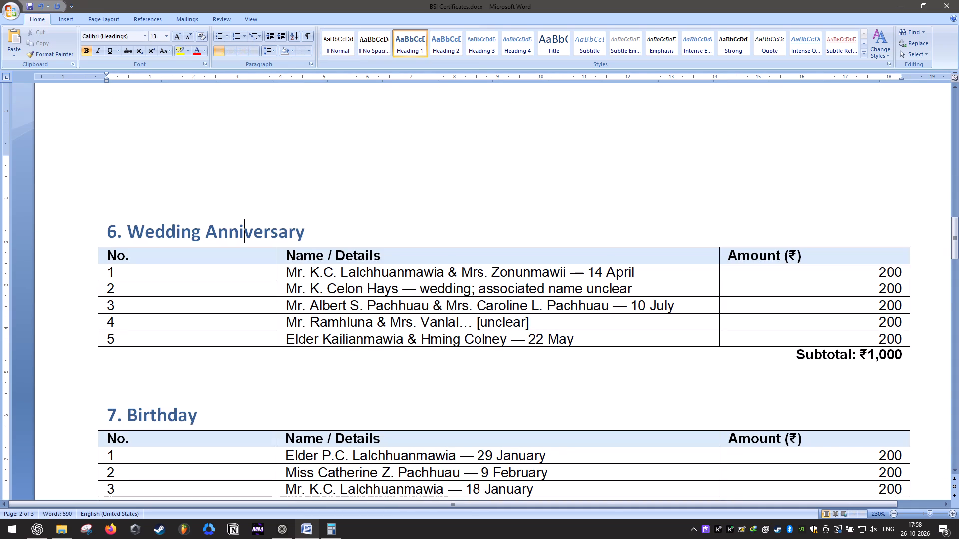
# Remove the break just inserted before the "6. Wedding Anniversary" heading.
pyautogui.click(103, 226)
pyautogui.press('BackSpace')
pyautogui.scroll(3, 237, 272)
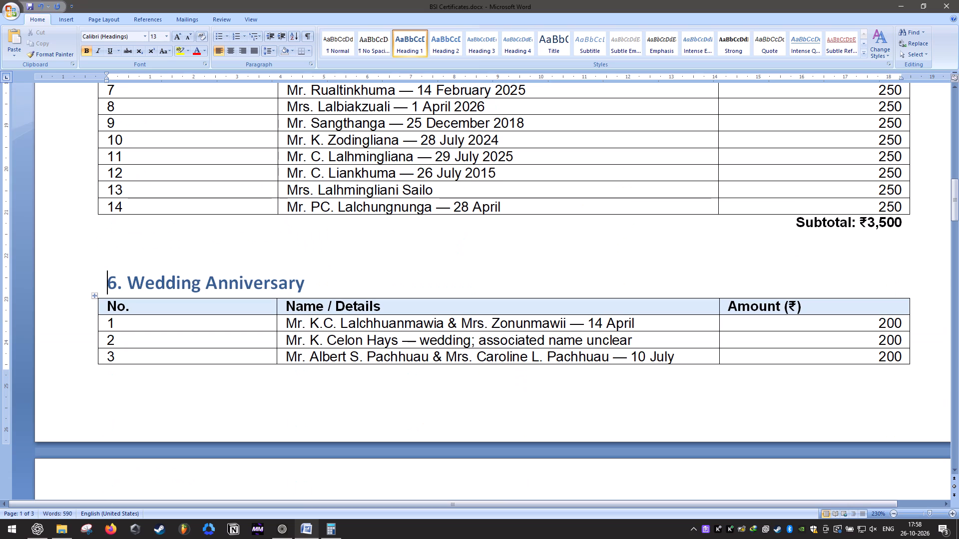
pyautogui.scroll(-2, 480, 292)
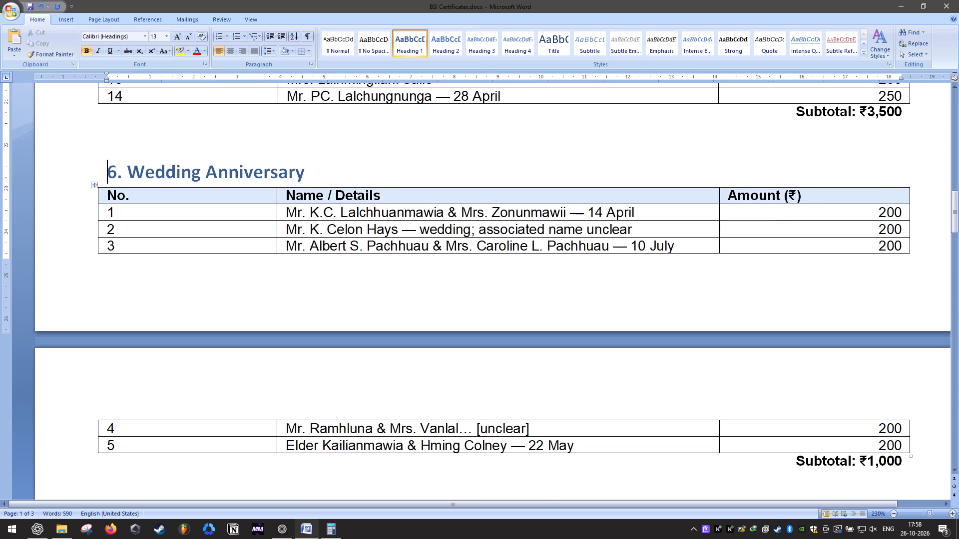
pyautogui.moveTo(541, 425); pyautogui.dragTo(466, 425)
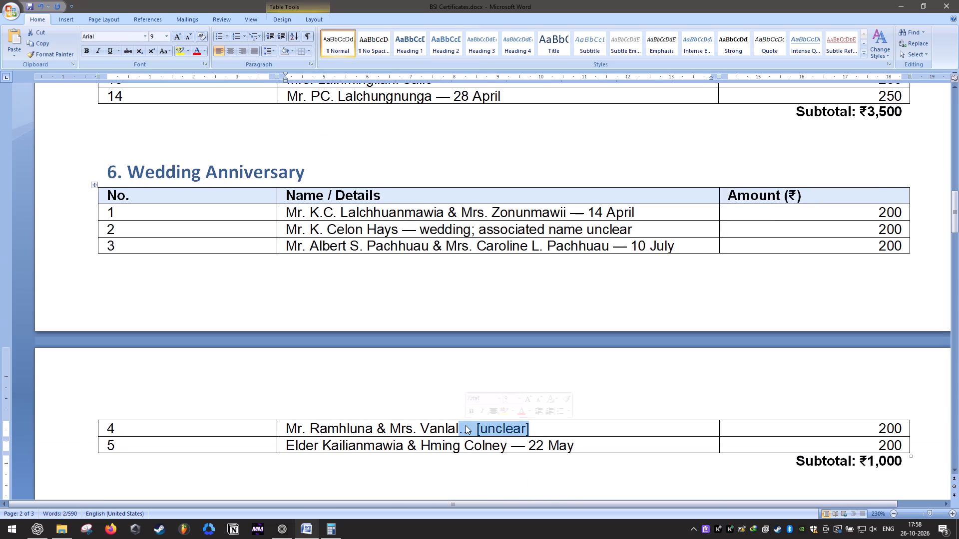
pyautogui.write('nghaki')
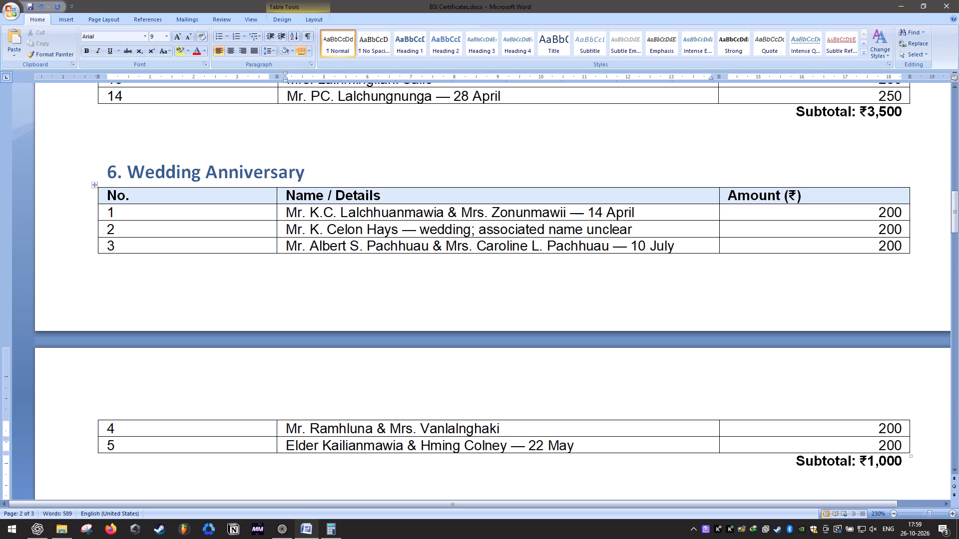
pyautogui.click(403, 244)
pyautogui.press('BackSpace')
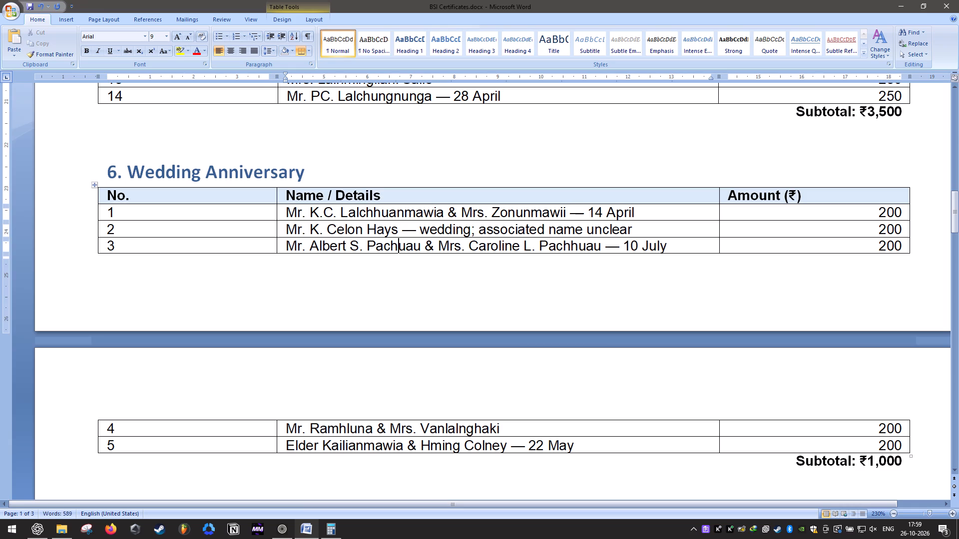
pyautogui.click(572, 245)
pyautogui.press('BackSpace')
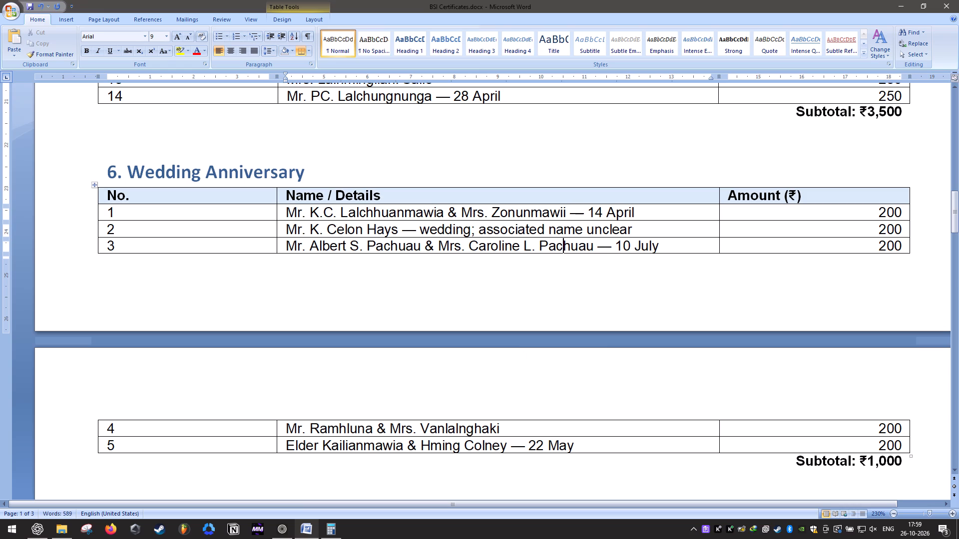
# Add "(L)" after the wife's name in Wedding Anniversary entry 4.
pyautogui.click(534, 427)
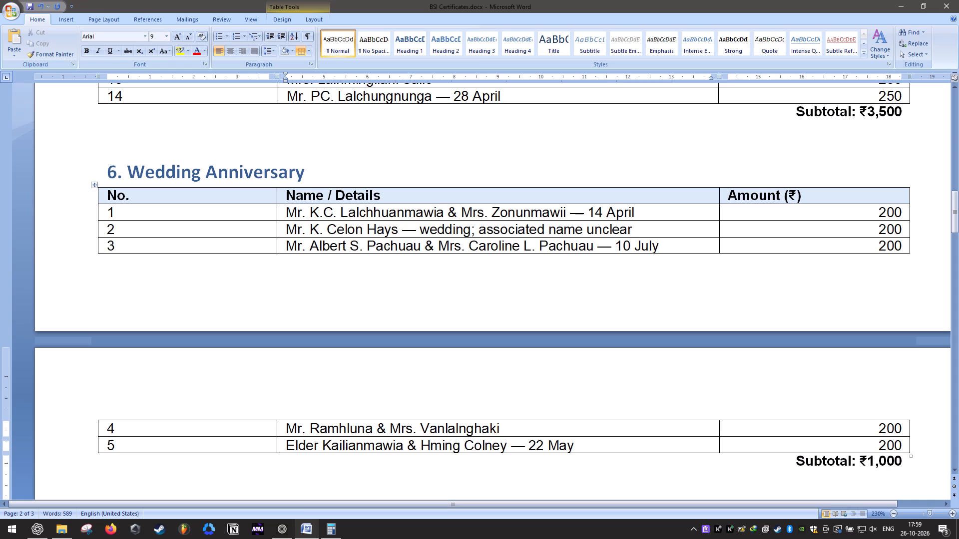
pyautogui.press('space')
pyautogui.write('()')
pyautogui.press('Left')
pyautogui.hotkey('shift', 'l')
pyautogui.click(585, 427)
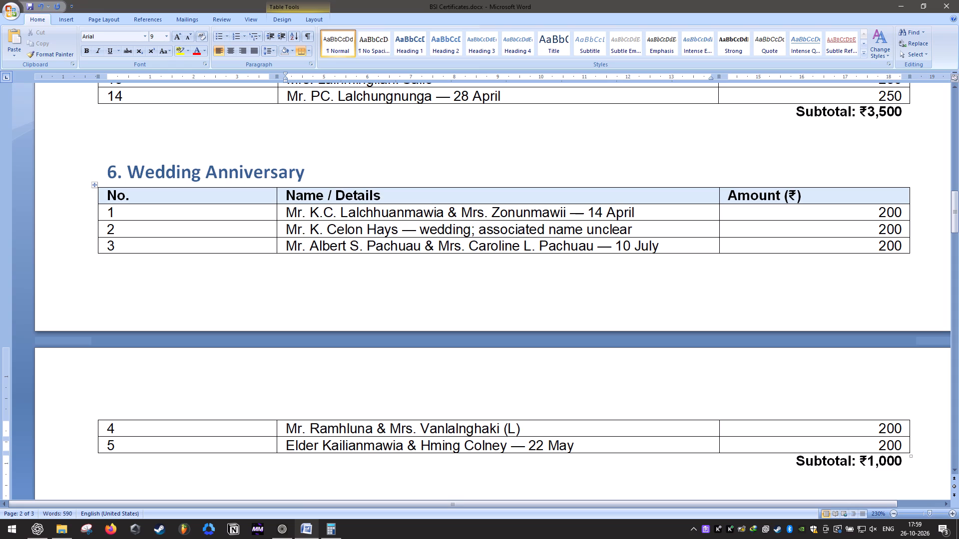
# Correct the name details in Wedding Anniversary entry 5.
pyautogui.moveTo(317, 447); pyautogui.dragTo(279, 446)
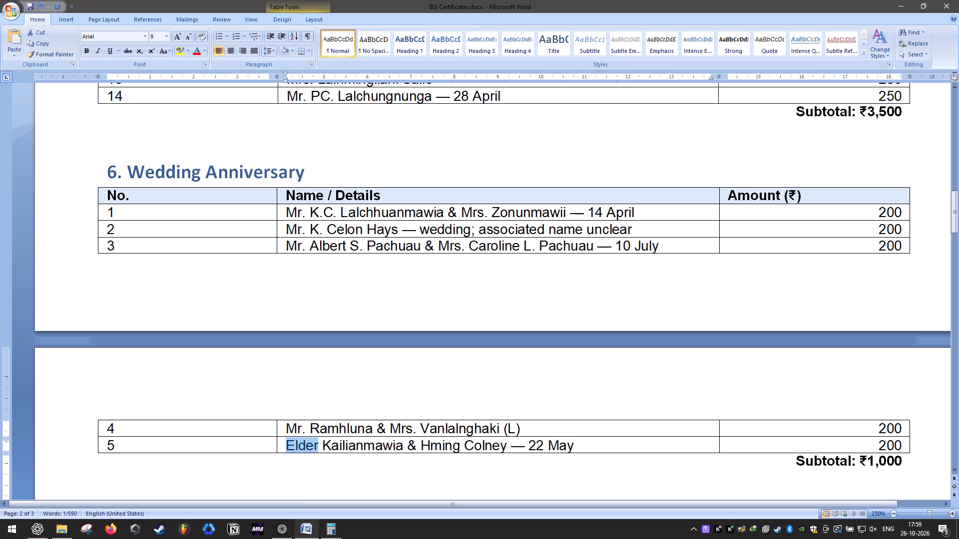
pyautogui.click(460, 447)
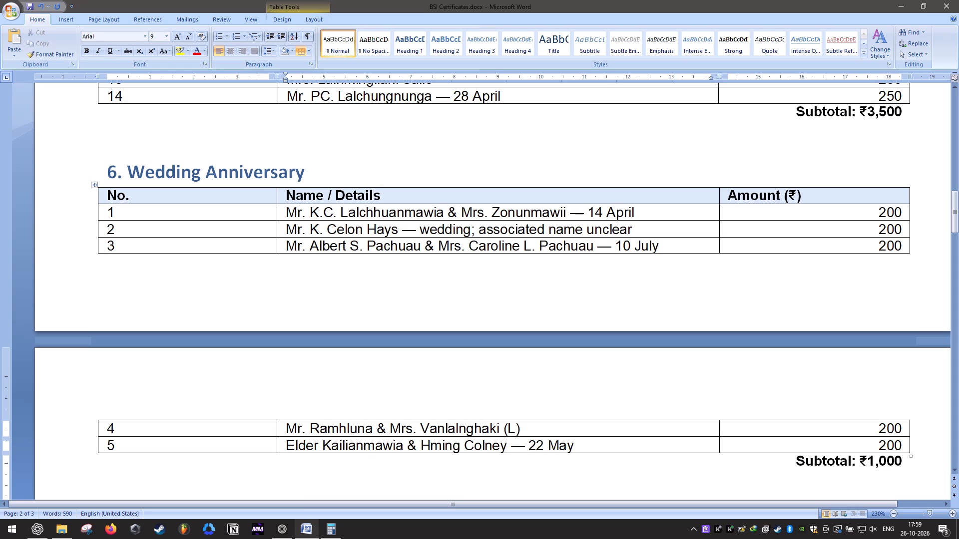
# Replace the text after "Mr." in Wedding Anniversary entry 2 with the couple's correct names, followed by "— 16 March".
pyautogui.moveTo(635, 230); pyautogui.dragTo(340, 229)
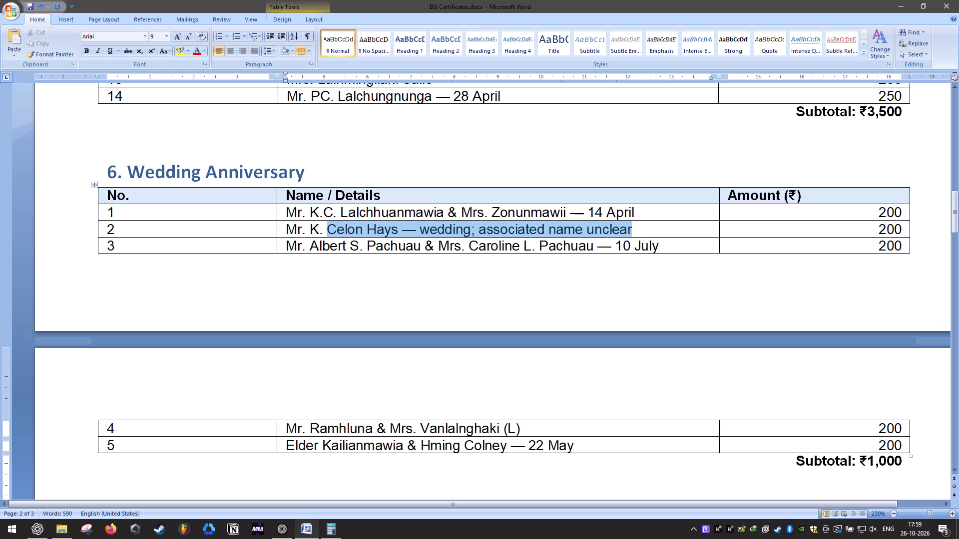
pyautogui.moveTo(340, 229); pyautogui.dragTo(312, 229)
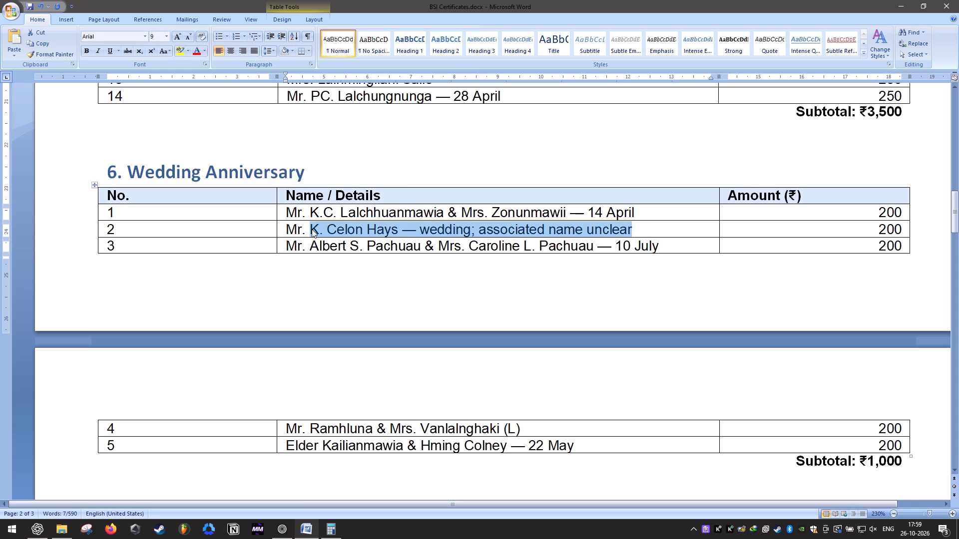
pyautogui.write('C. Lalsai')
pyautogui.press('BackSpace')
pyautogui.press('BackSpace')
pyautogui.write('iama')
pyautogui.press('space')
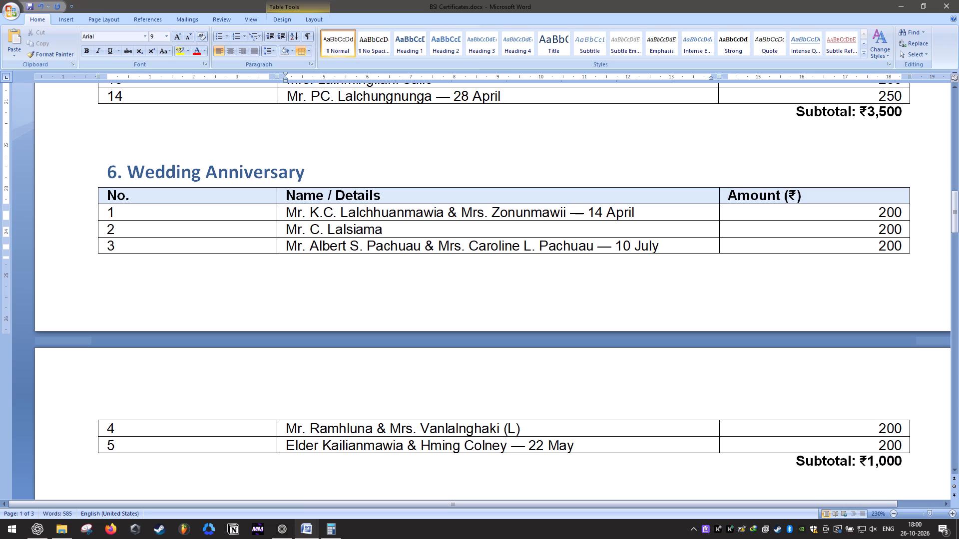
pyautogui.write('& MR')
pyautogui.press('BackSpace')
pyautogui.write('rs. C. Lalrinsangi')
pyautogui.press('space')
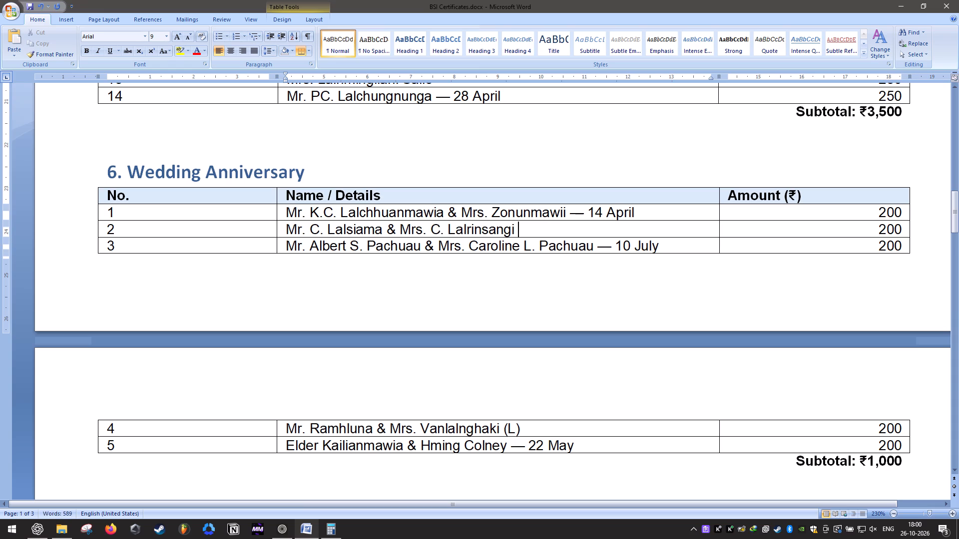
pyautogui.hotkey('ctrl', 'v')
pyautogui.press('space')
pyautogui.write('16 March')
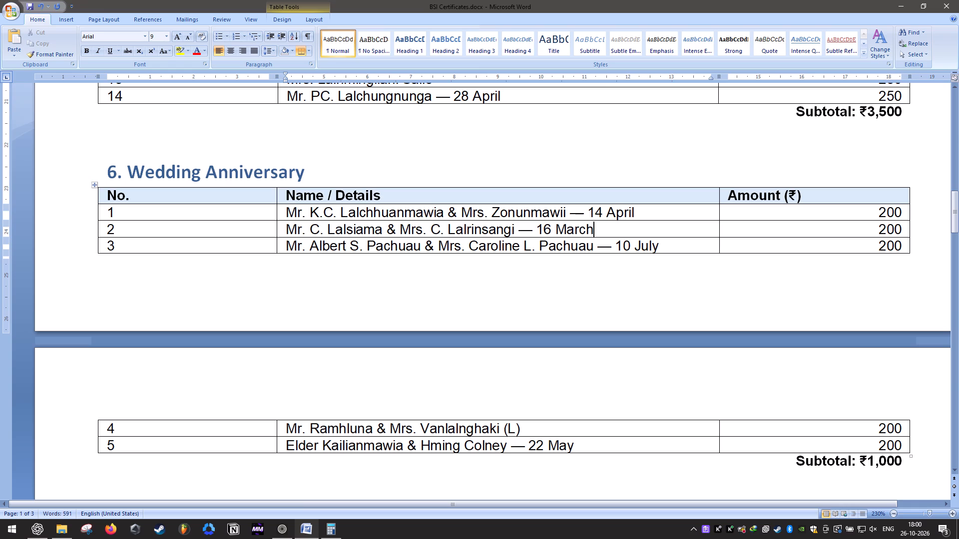
# Search the document for "thapa".
pyautogui.scroll(-4, 477, 309)
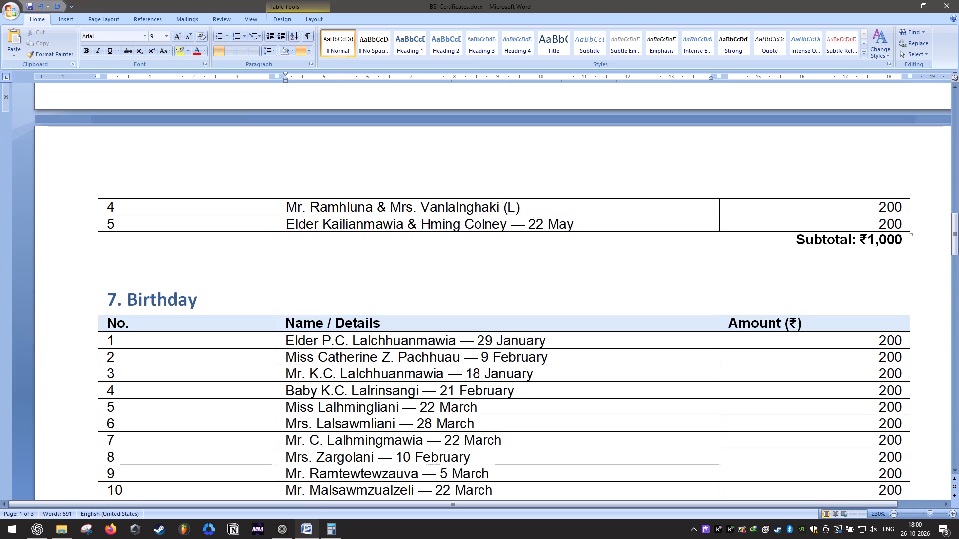
pyautogui.hotkey('ctrl', 't')
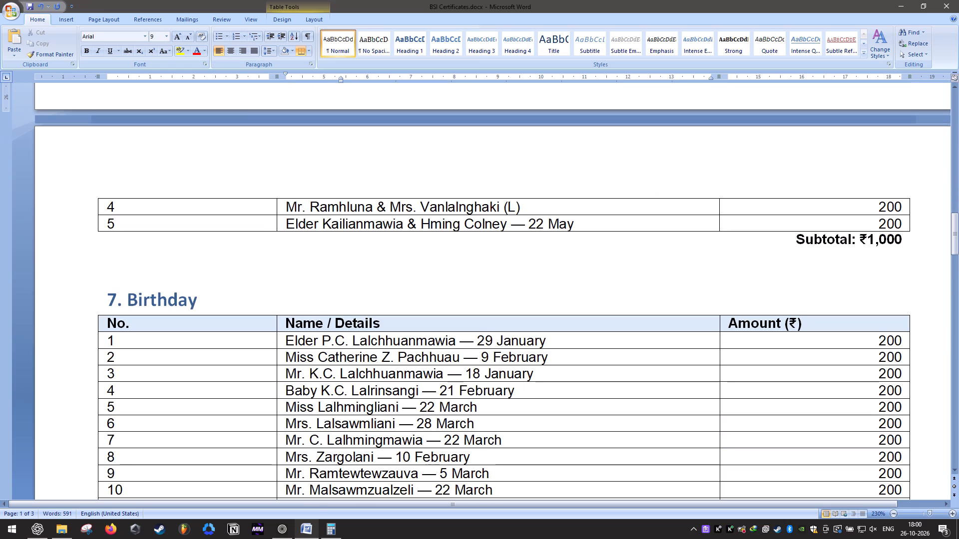
pyautogui.hotkey('ctrl', 'f')
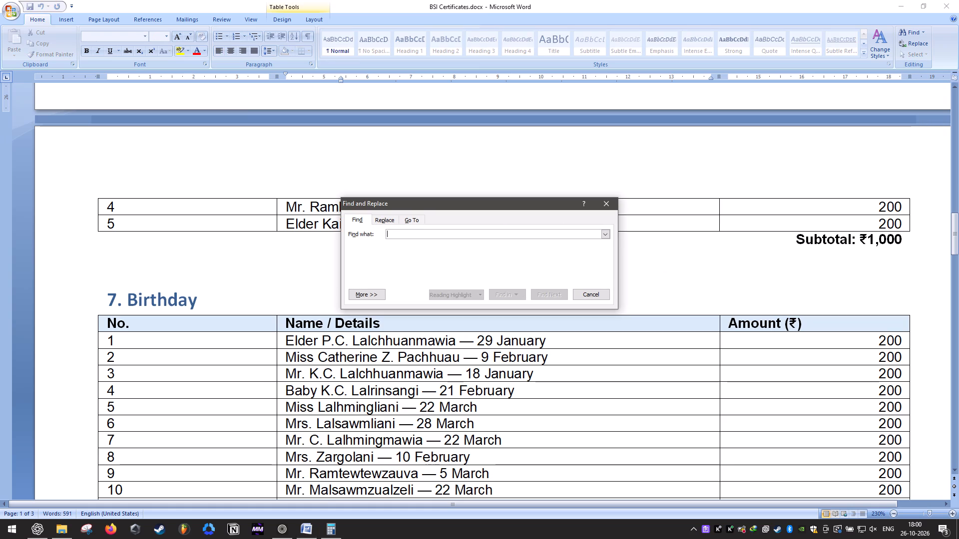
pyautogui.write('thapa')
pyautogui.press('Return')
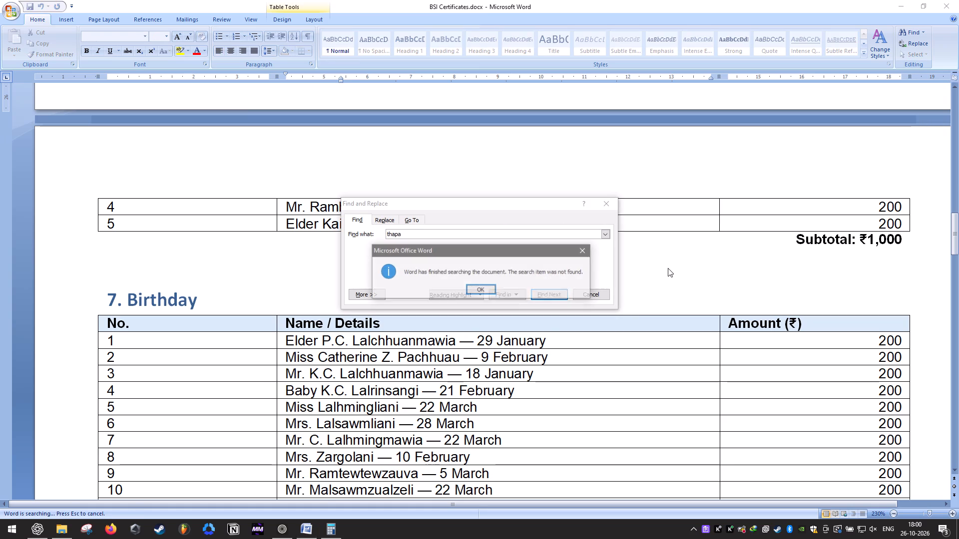
# Finish the search for "thapa" and return to the Wedding Anniversary table.
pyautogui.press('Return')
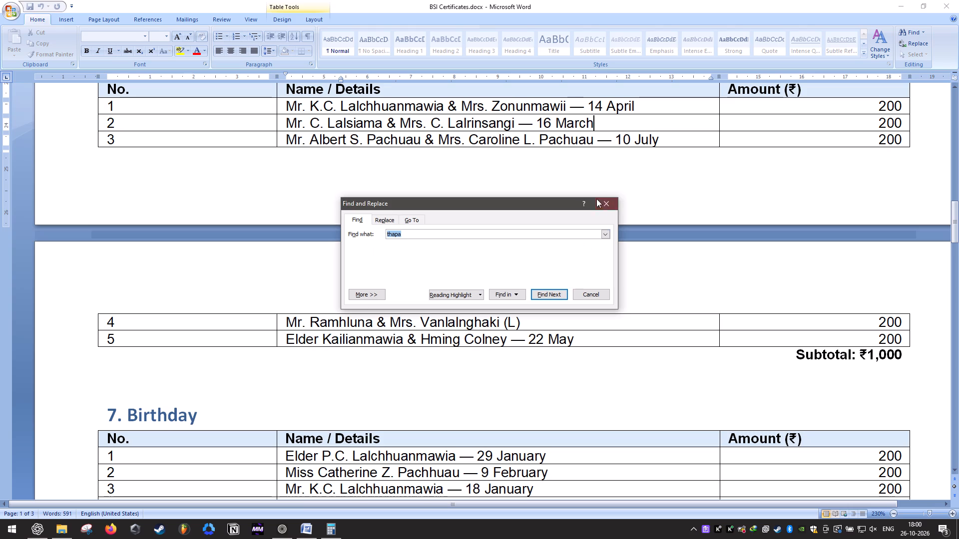
pyautogui.click(610, 202)
# Add a row below entry 5 in the Wedding Anniversary table and number it 6.
pyautogui.click(901, 337)
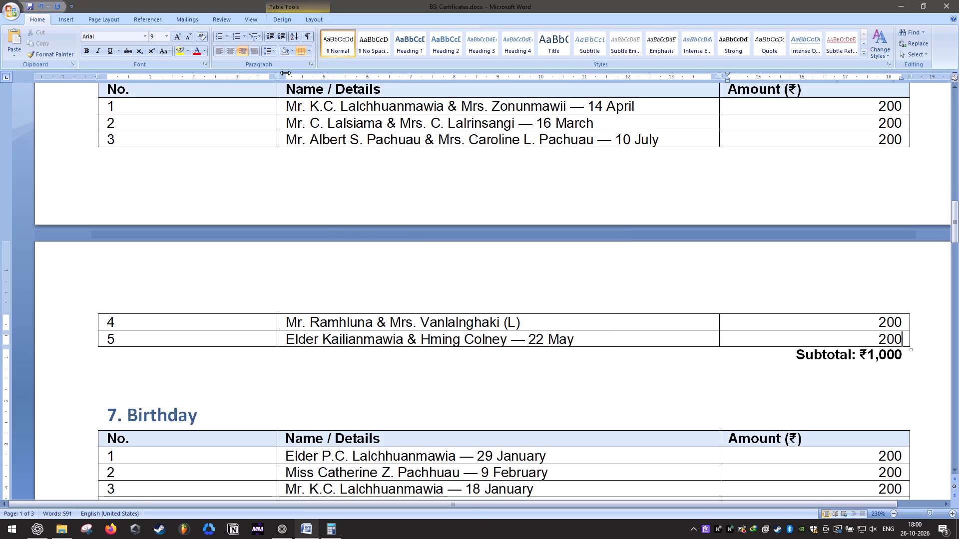
pyautogui.click(314, 18)
pyautogui.click(142, 50)
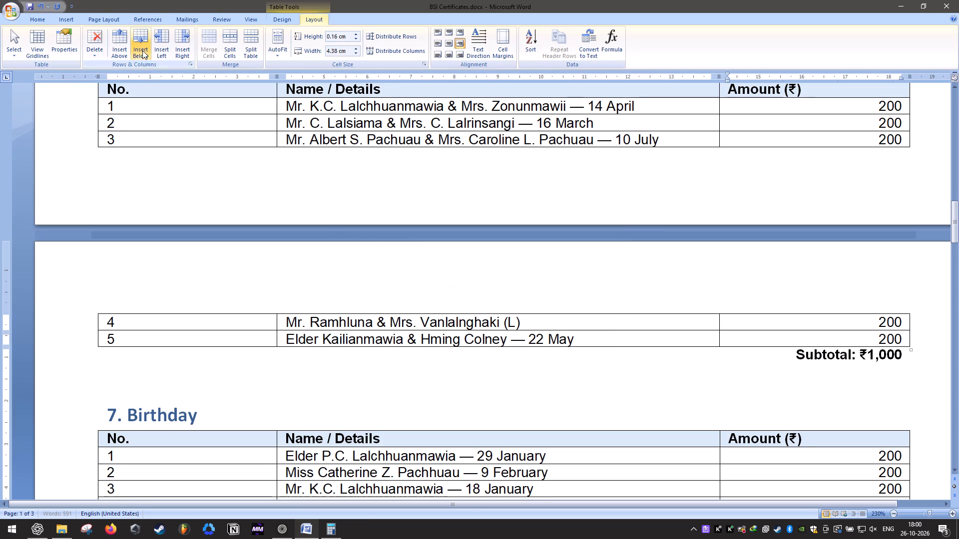
pyautogui.click(238, 354)
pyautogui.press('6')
pyautogui.press('Right')
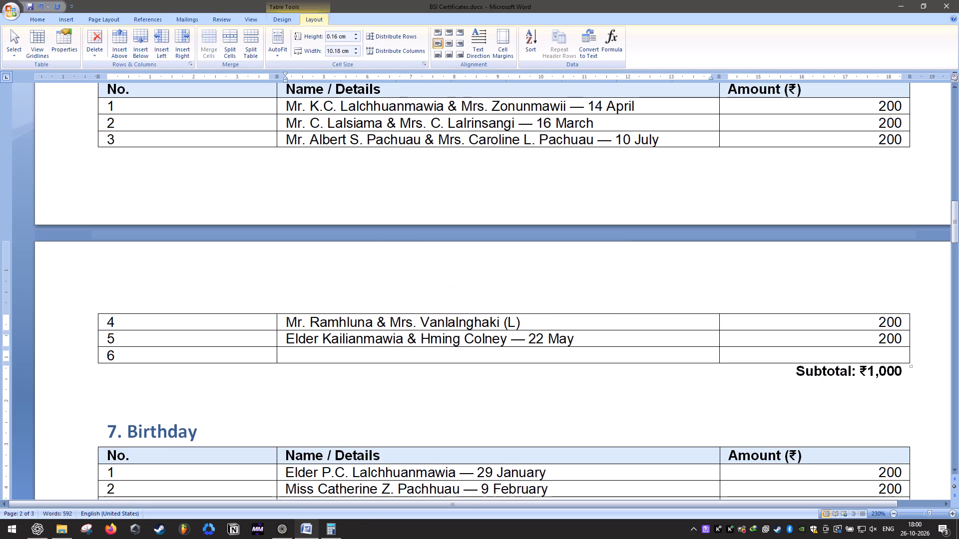
# Enter the couple's names in Wedding Anniversary entry 6, wife first with the title "Mrs.", followed by "& Mr." and the husband's name.
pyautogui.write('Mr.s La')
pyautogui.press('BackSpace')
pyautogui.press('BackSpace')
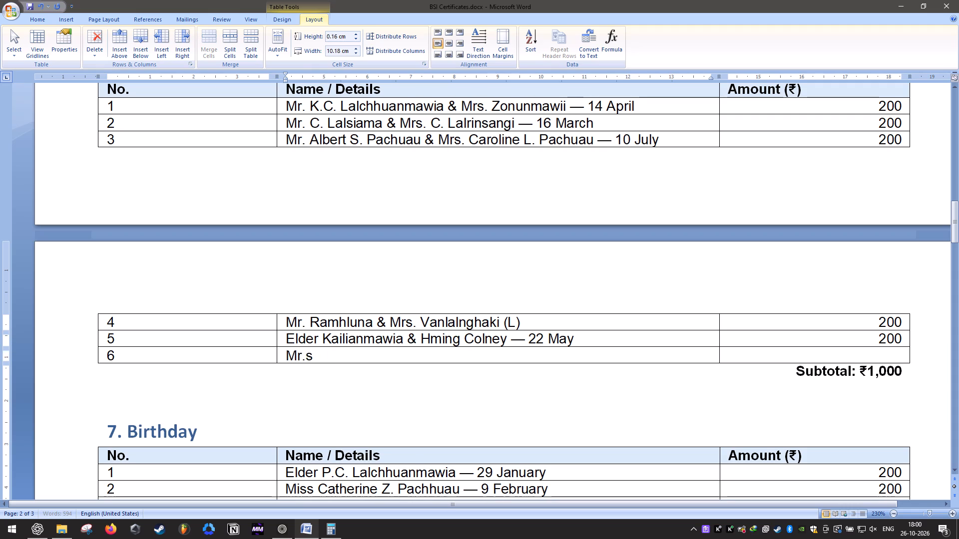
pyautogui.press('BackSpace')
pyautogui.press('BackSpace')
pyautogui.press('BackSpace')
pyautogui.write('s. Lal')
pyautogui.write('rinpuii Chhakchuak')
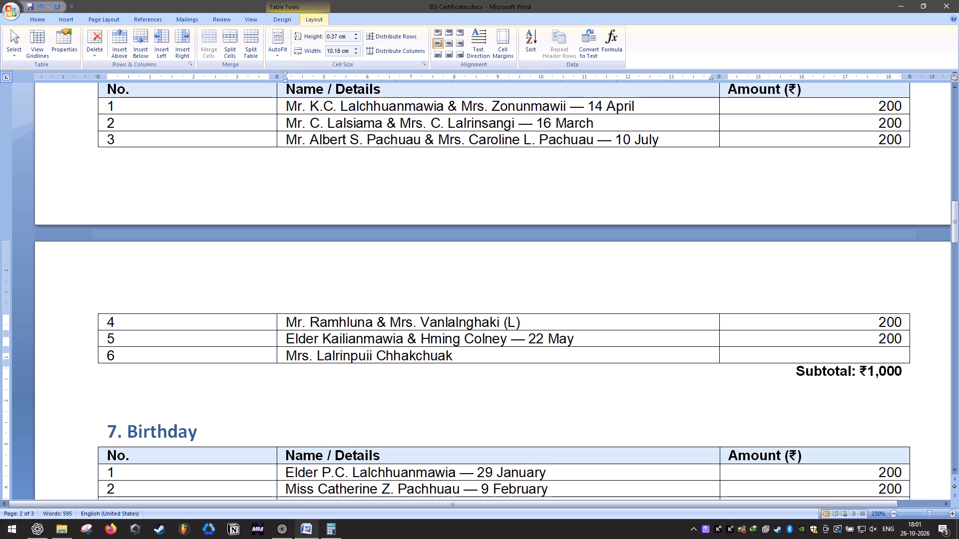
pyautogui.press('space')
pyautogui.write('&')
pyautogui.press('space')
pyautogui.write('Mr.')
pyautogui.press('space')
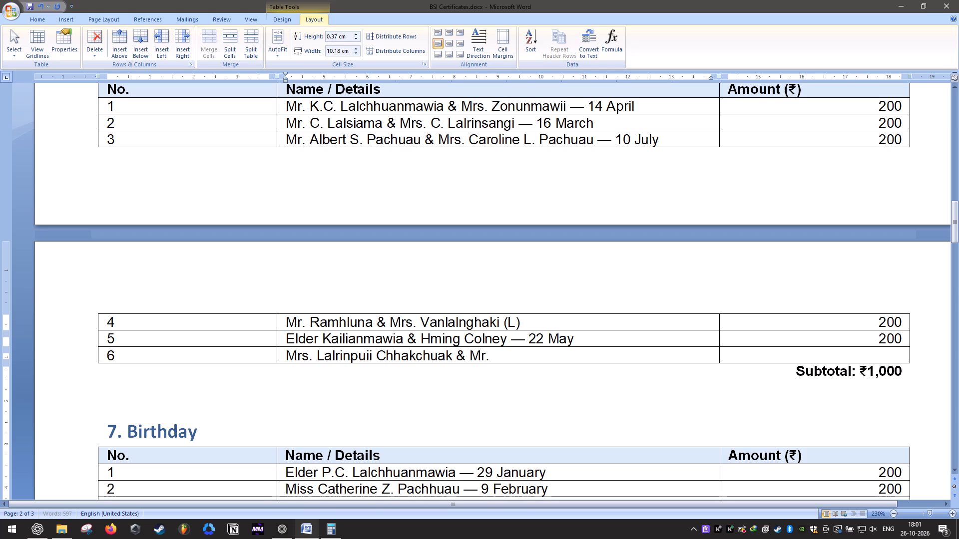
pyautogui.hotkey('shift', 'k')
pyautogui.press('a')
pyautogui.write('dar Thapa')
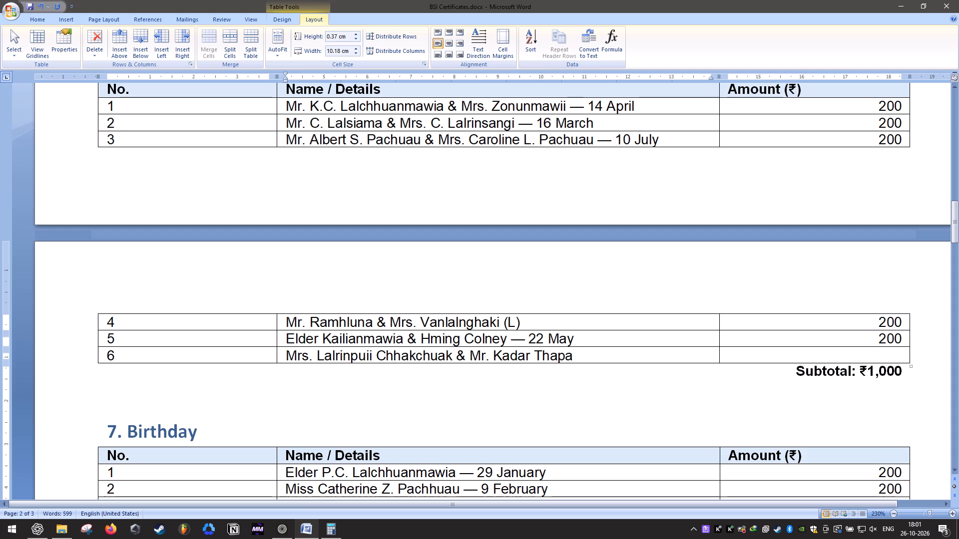
# Insert the title "Mrs." before the wife's name in Wedding Anniversary entry 5.
pyautogui.click(421, 337)
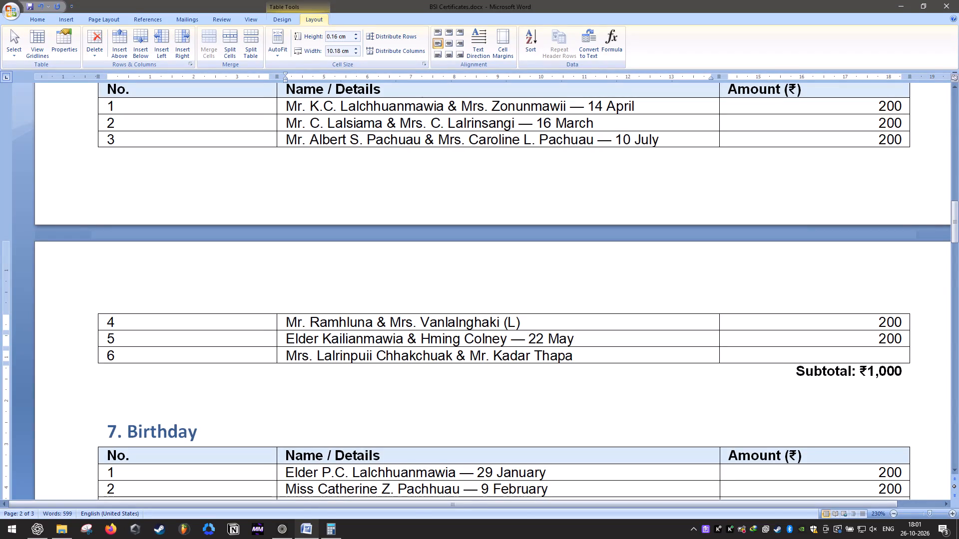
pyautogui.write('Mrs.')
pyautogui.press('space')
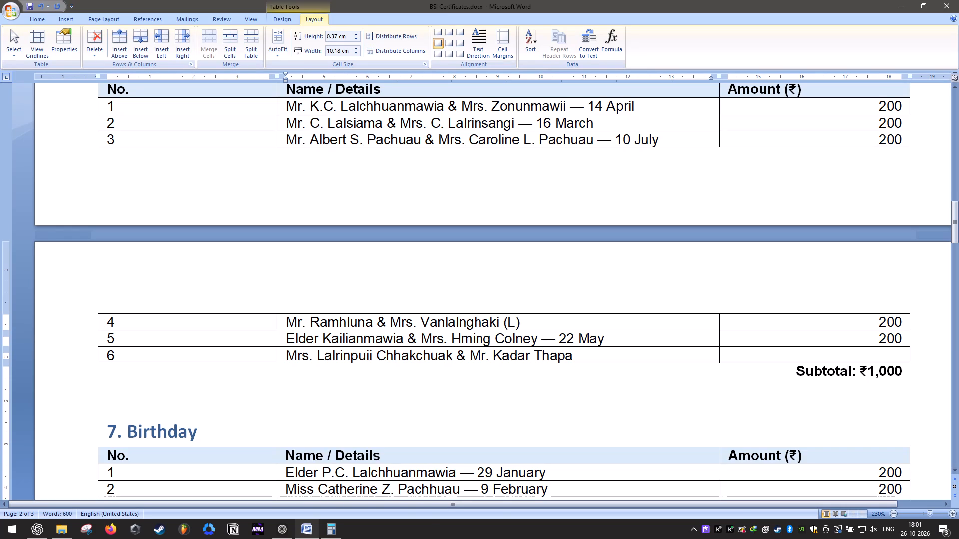
# Resume editing Wedding Anniversary entry 6 at the end of the couple's names.
pyautogui.click(593, 355)
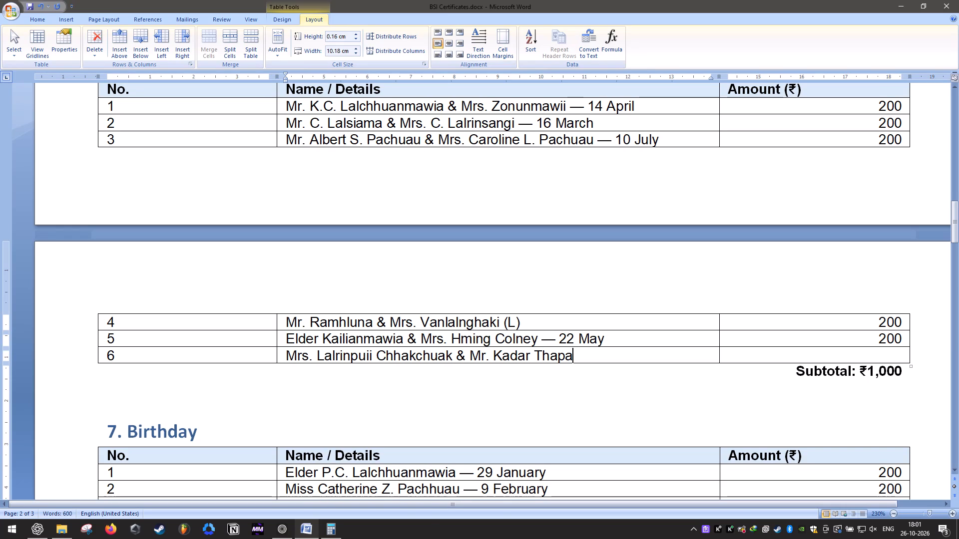
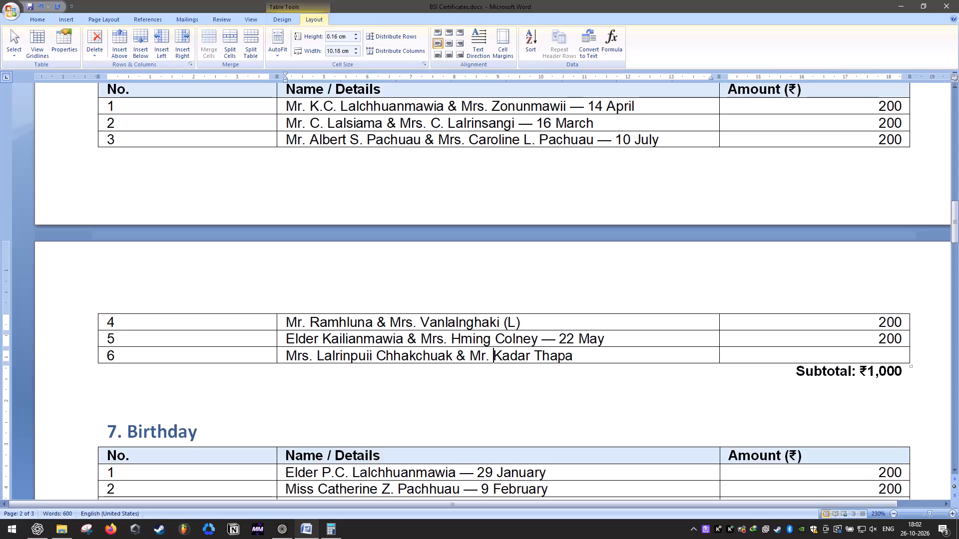
# Correct the husband's first name in Wedding Anniversary entry 6 to "Kedar".
pyautogui.press('Right')
pyautogui.press('Right')
pyautogui.press('BackSpace')
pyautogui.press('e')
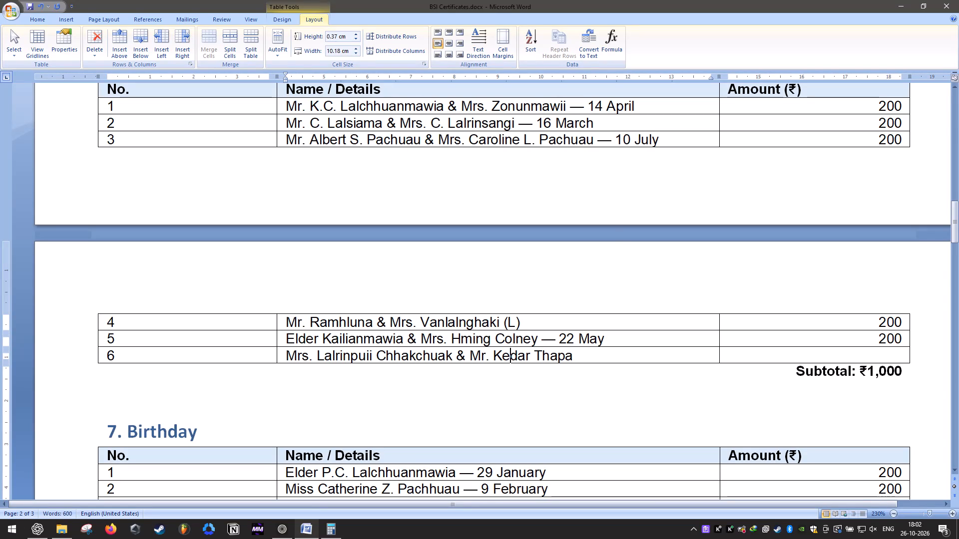
# Search the document for "ramhluna".
pyautogui.hotkey('ctrl', 'f')
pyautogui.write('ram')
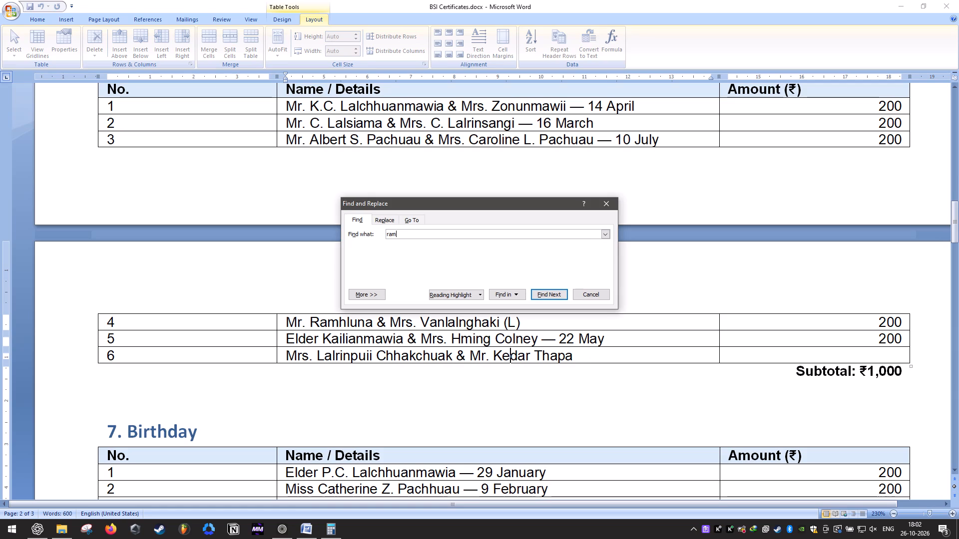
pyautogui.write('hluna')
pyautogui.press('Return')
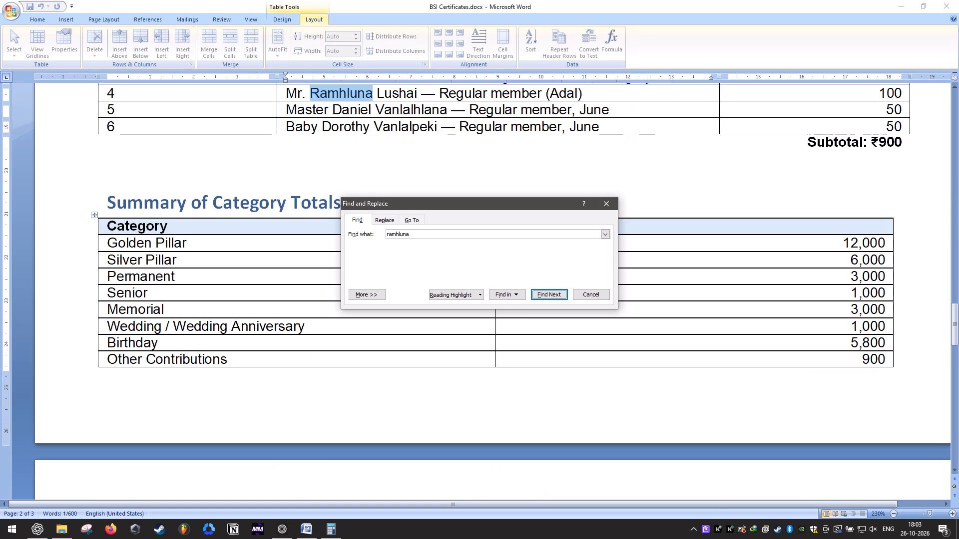
pyautogui.click(607, 204)
# Review the Wedding Anniversary entries on both pages and the Memorial entries above them for missing or incorrect details.
pyautogui.scroll(17, 716, 241)
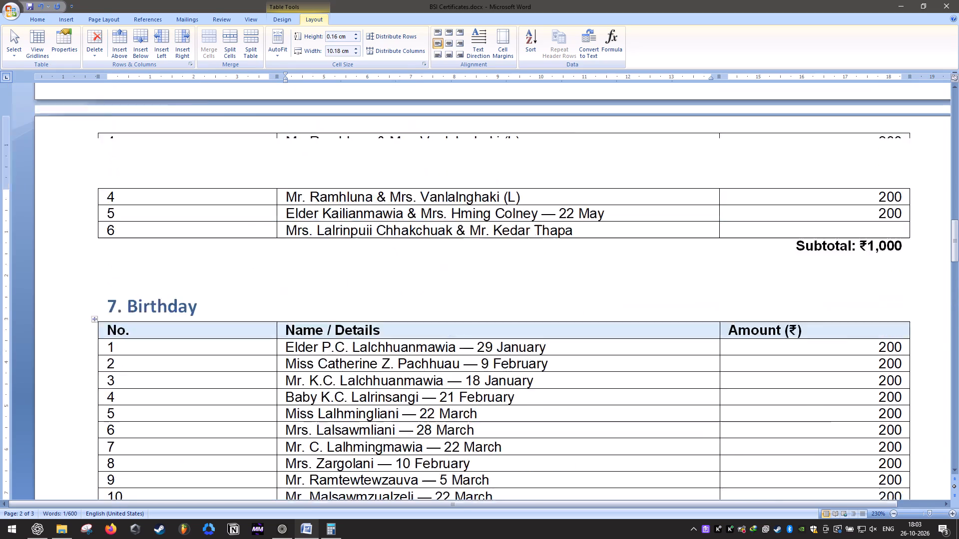
pyautogui.scroll(3, 721, 241)
pyautogui.scroll(-2, 721, 241)
pyautogui.click(618, 323)
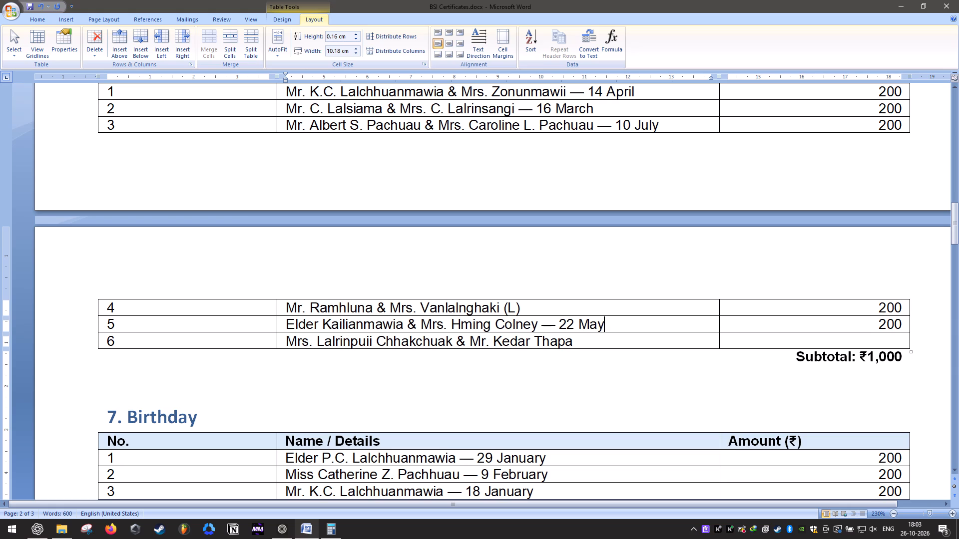
pyautogui.scroll(6, 751, 269)
pyautogui.scroll(3, 798, 290)
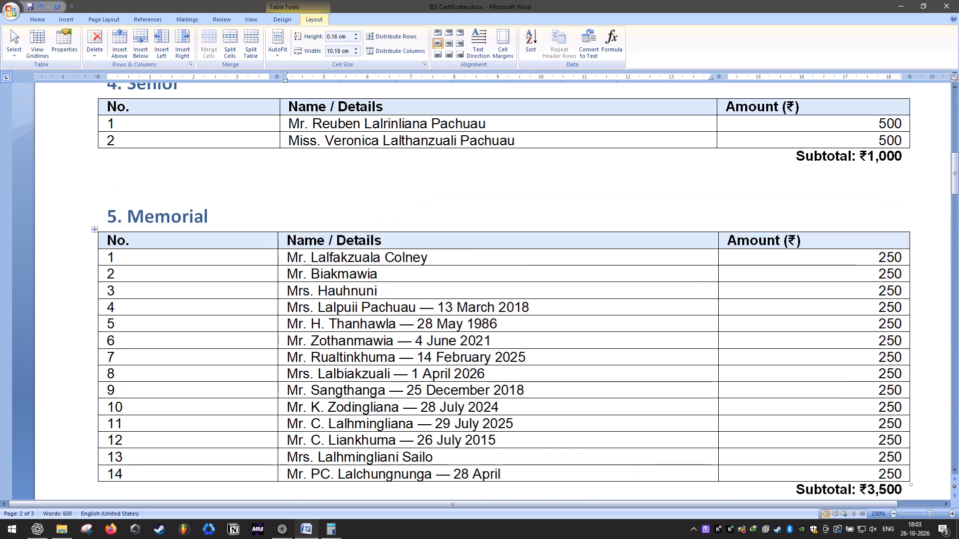
pyautogui.scroll(-6, 812, 293)
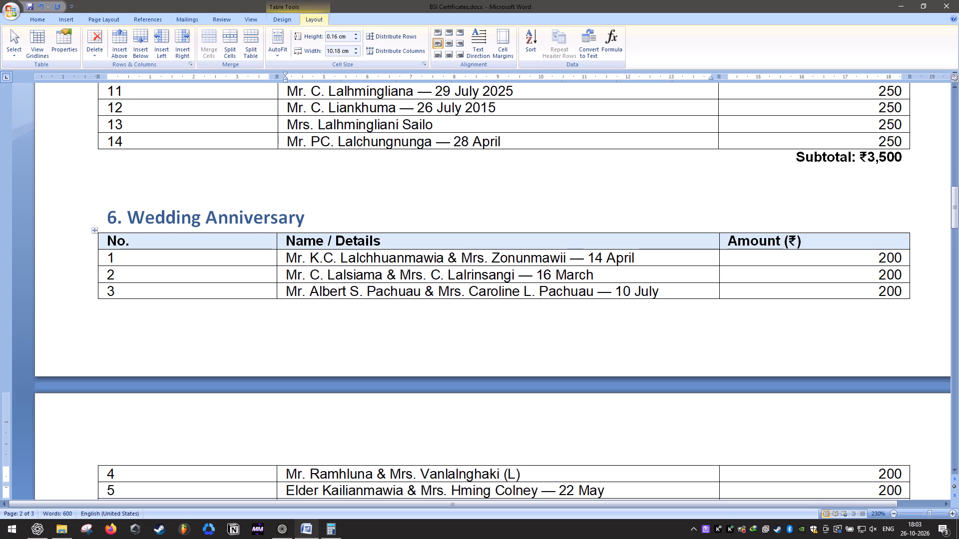
# Enter 200 as the amount for Wedding Anniversary entry 6 and update the section's subtotal to ₹1,200.
pyautogui.scroll(-2, 855, 278)
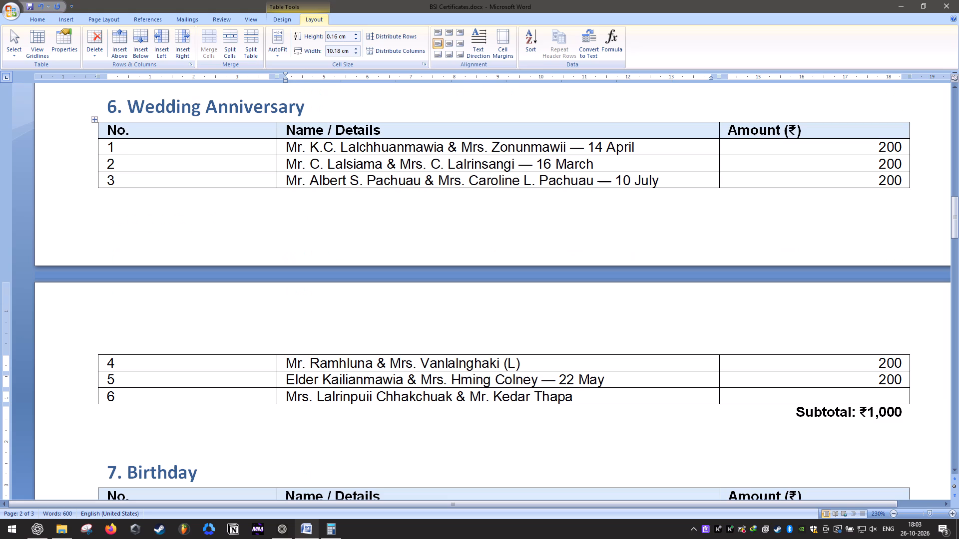
pyautogui.click(888, 394)
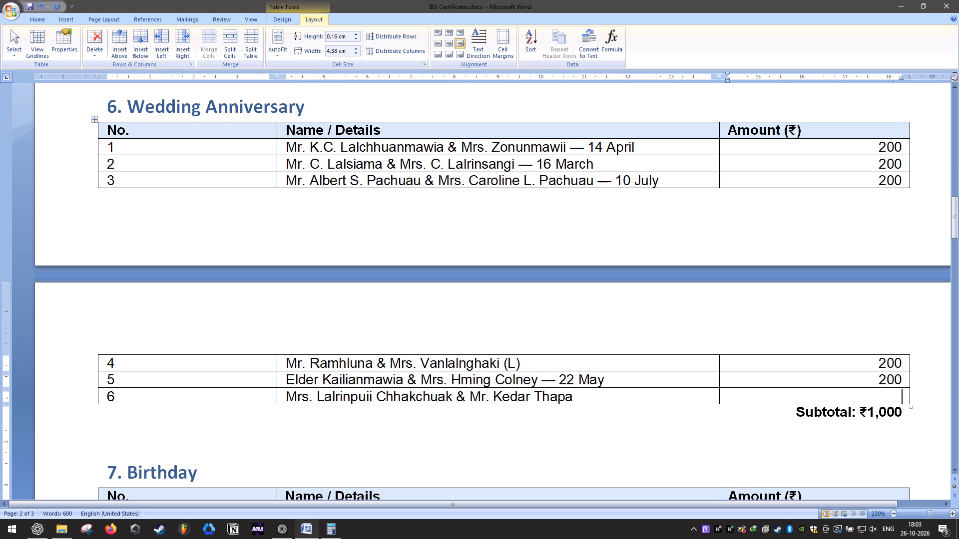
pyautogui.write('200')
pyautogui.click(884, 415)
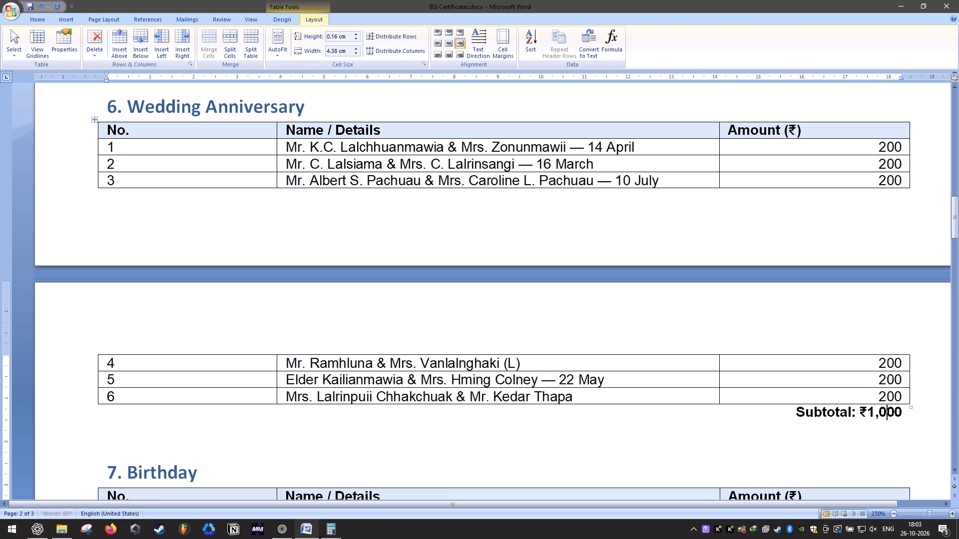
pyautogui.press('BackSpace')
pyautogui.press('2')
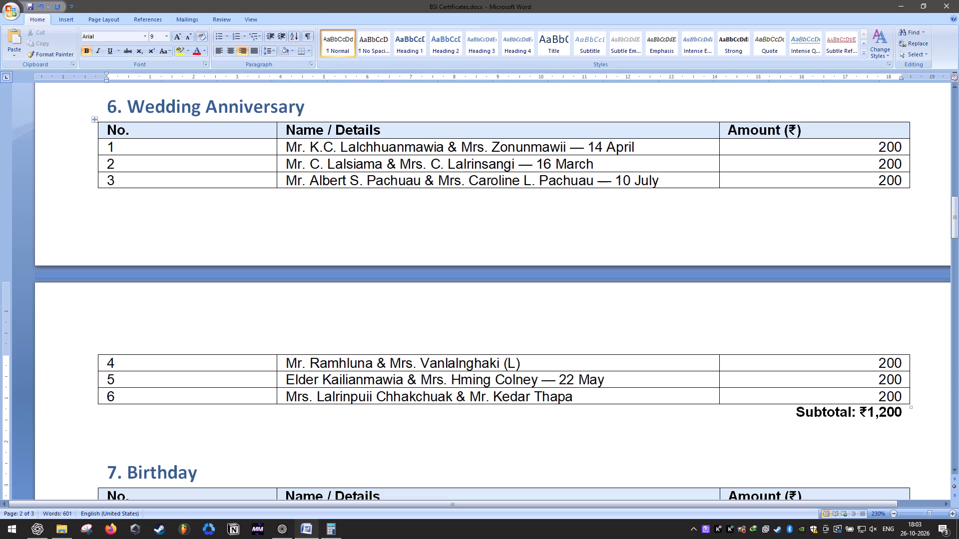
pyautogui.scroll(-3, 931, 394)
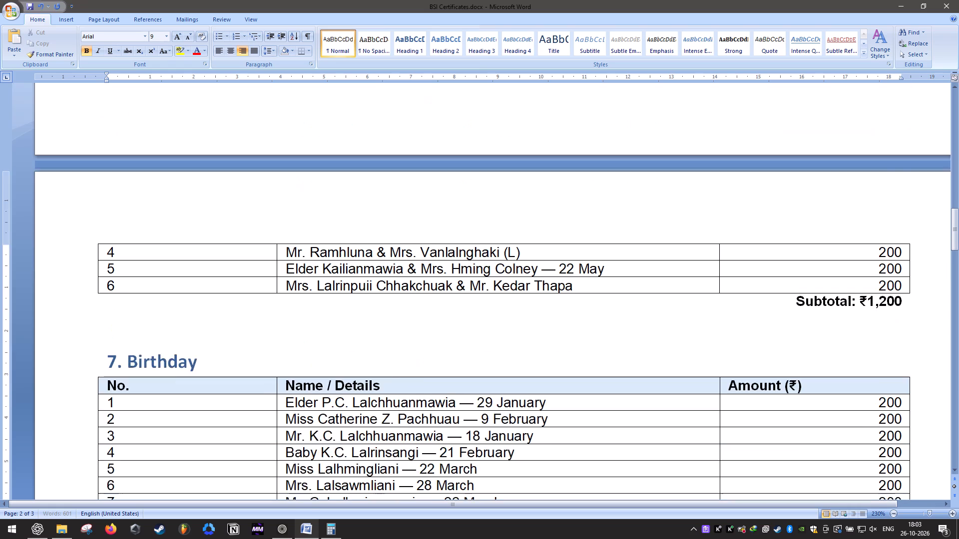
pyautogui.scroll(-2, 931, 394)
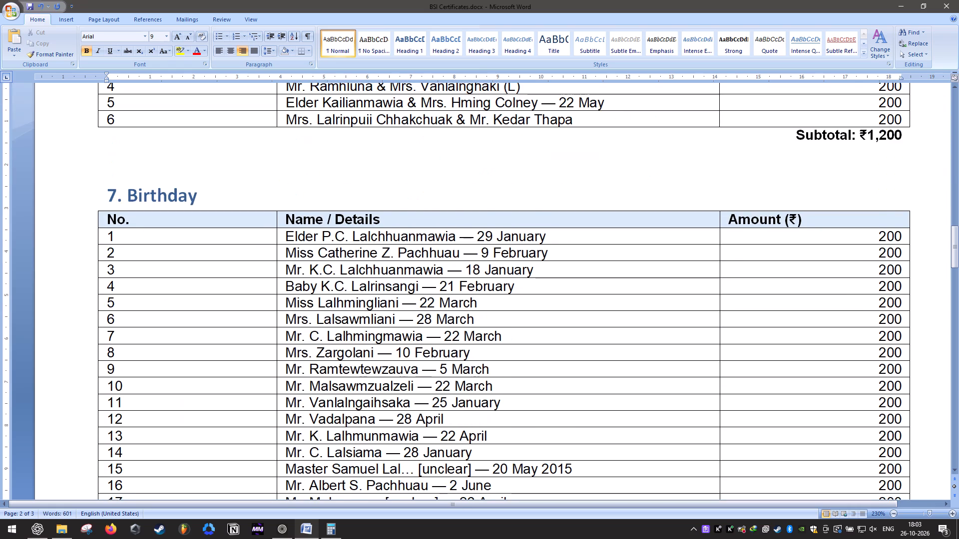
pyautogui.scroll(-1, 932, 394)
pyautogui.click(584, 199)
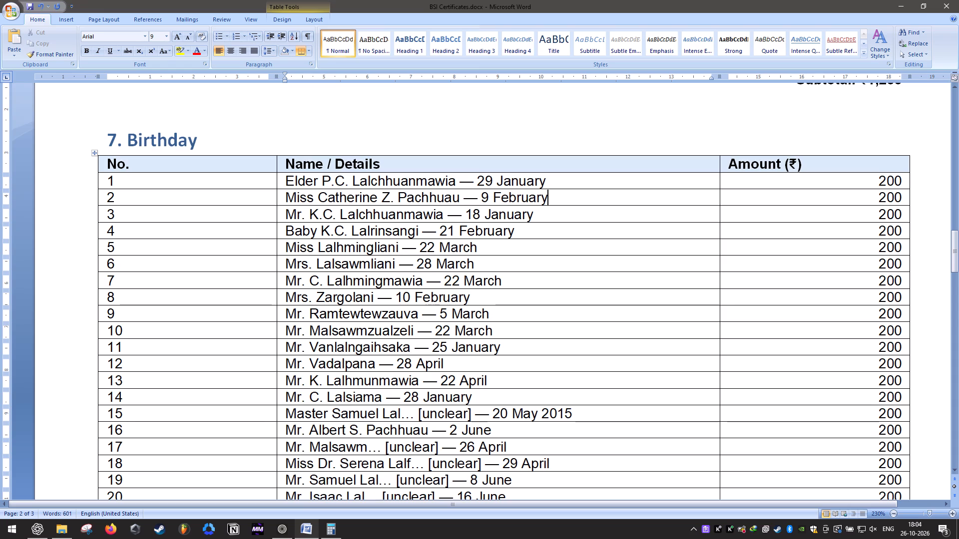
pyautogui.click(409, 182)
pyautogui.press('BackSpace')
pyautogui.press('Right')
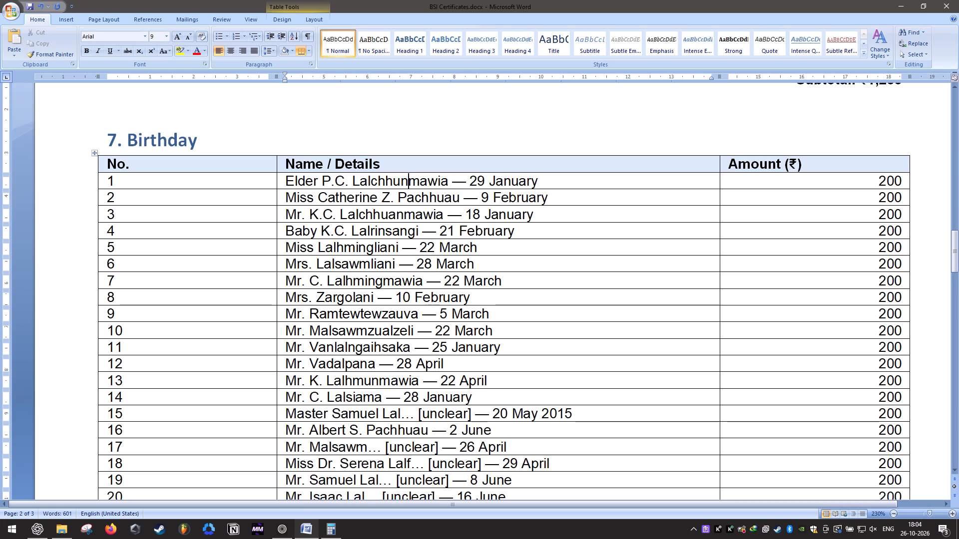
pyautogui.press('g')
pyautogui.press('Right')
pyautogui.press('Right')
pyautogui.press('Right')
pyautogui.press('Right')
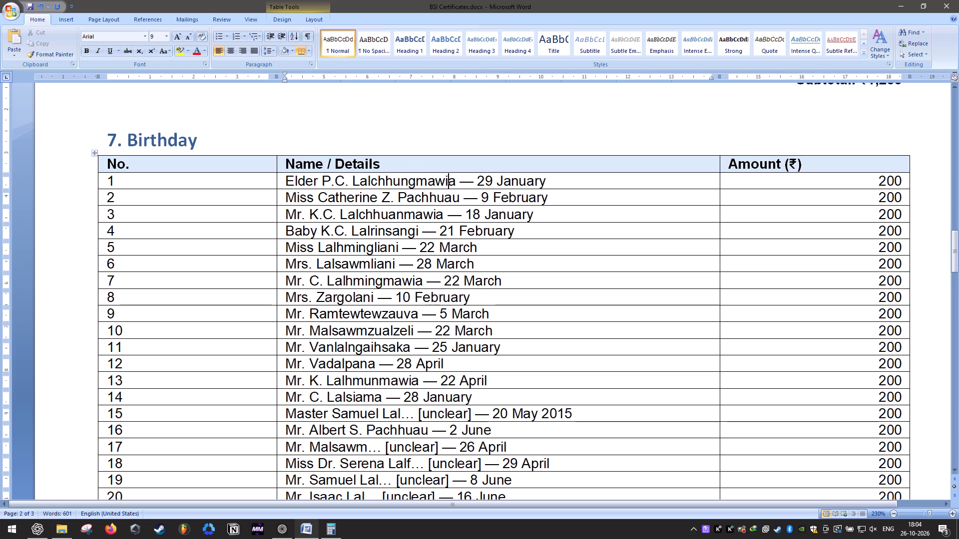
pyautogui.press('Right')
pyautogui.hotkey('shift', 'Left')
pyautogui.hotkey('shift', 'Left')
pyautogui.hotkey('shift', 'Left')
pyautogui.hotkey('shift', 'Left')
pyautogui.hotkey('shift', 'Left')
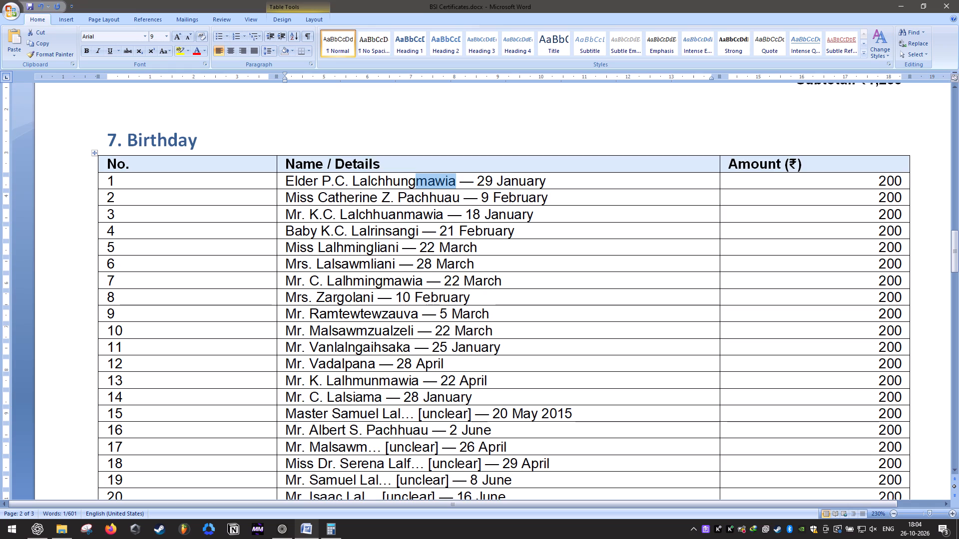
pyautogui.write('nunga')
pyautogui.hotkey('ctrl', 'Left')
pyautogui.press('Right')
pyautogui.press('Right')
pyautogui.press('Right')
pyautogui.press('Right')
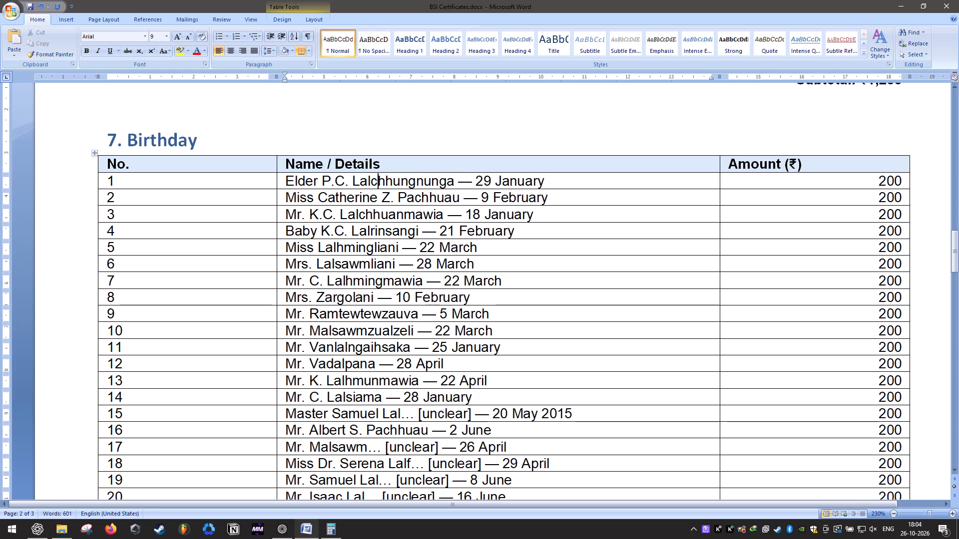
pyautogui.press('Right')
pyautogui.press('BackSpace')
# Add "(L)" after the name in Birthday entry 1, before the dash and date.
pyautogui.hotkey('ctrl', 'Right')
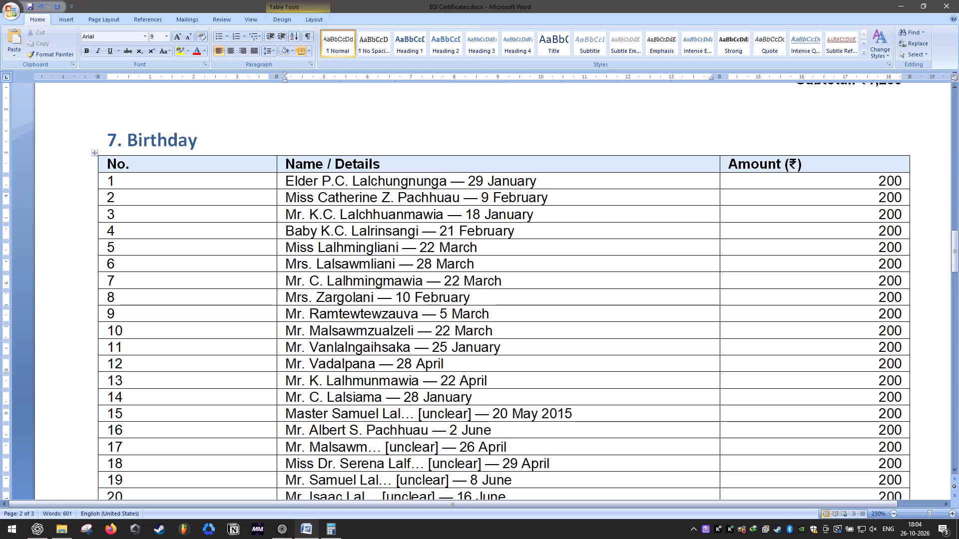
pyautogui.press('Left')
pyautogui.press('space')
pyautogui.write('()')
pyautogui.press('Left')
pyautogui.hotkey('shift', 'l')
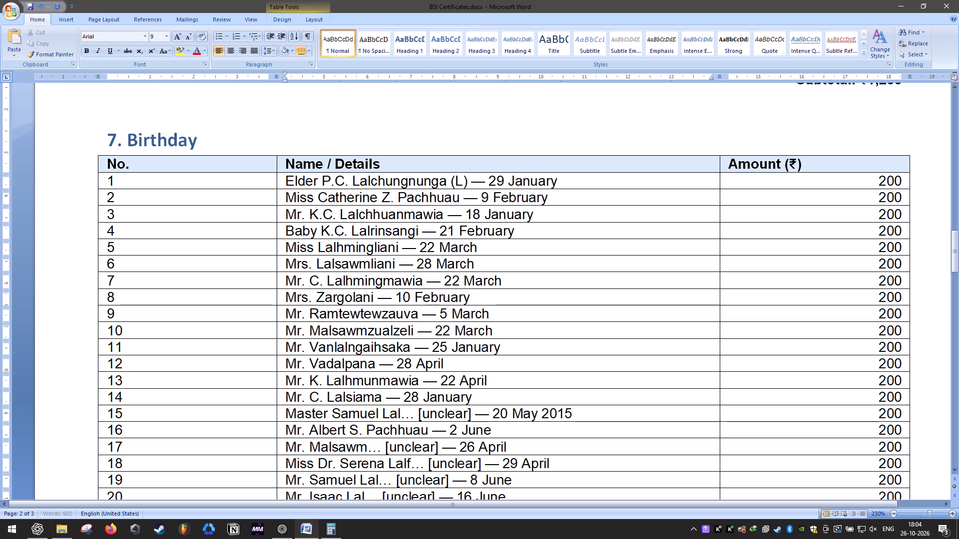
# Replace the name after "Miss" in Birthday entry 5 with "Lalrindiki".
pyautogui.click(617, 201)
pyautogui.click(535, 233)
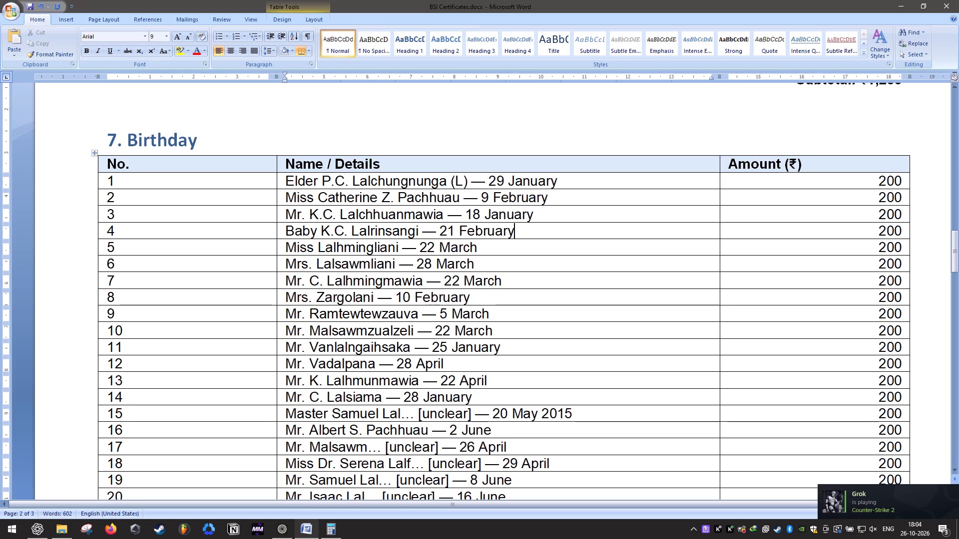
pyautogui.scroll(-1, 557, 231)
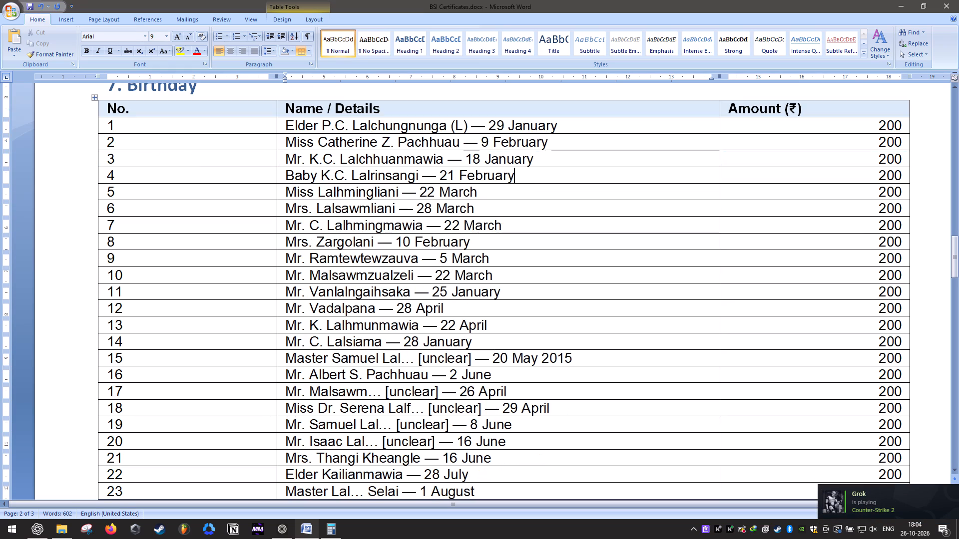
pyautogui.click(520, 189)
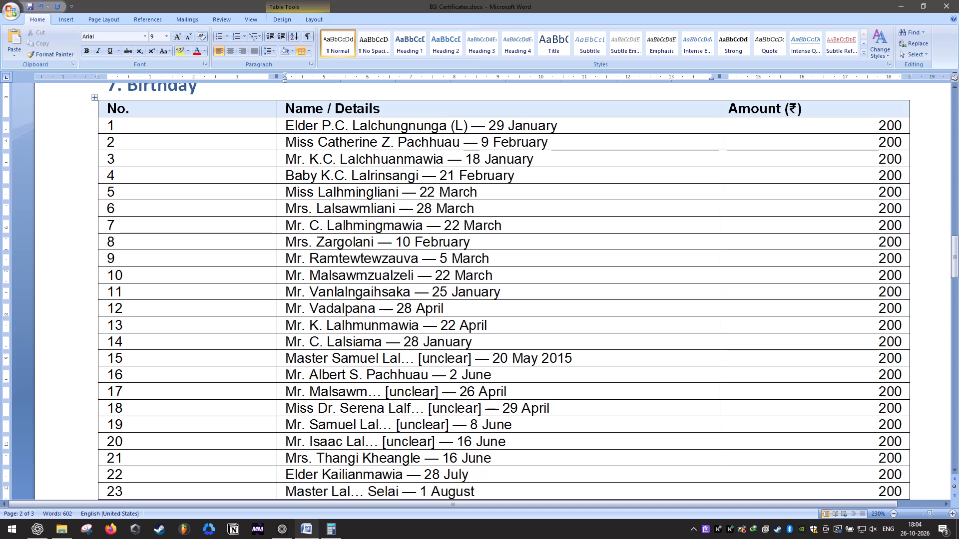
pyautogui.moveTo(398, 192); pyautogui.dragTo(321, 192)
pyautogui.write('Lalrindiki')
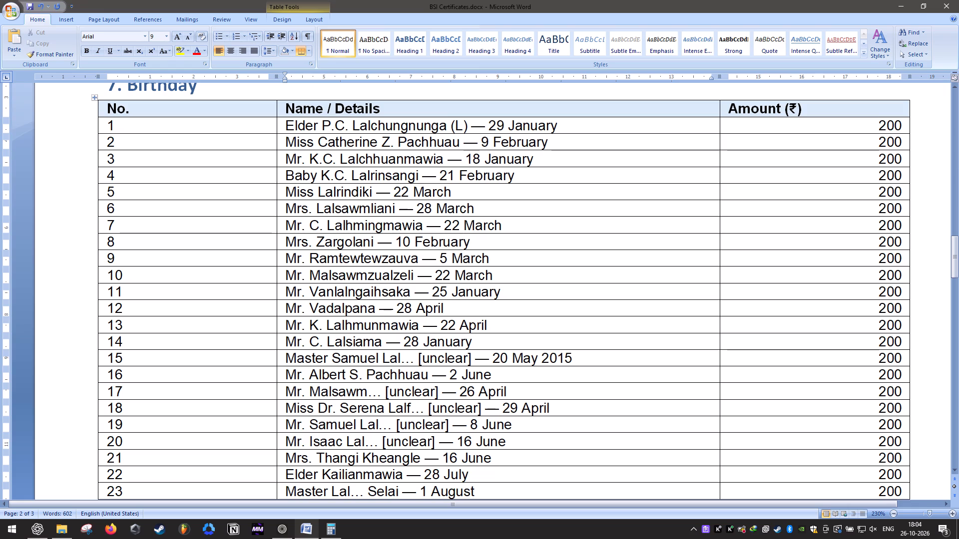
# Correct the name in Birthday entry 8 by changing its middle letters "gol" to "zoli".
pyautogui.click(499, 207)
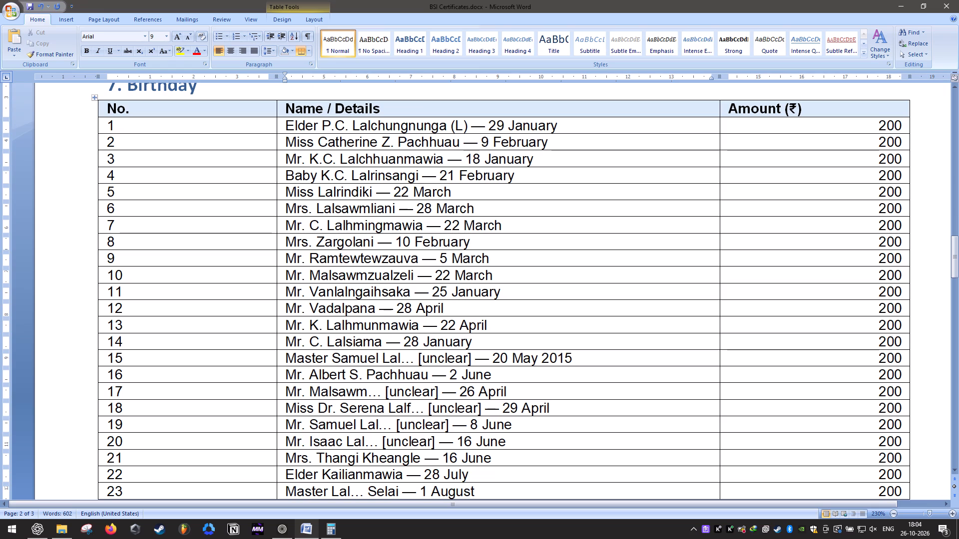
pyautogui.click(353, 242)
pyautogui.press('BackSpace')
pyautogui.press('BackSpace')
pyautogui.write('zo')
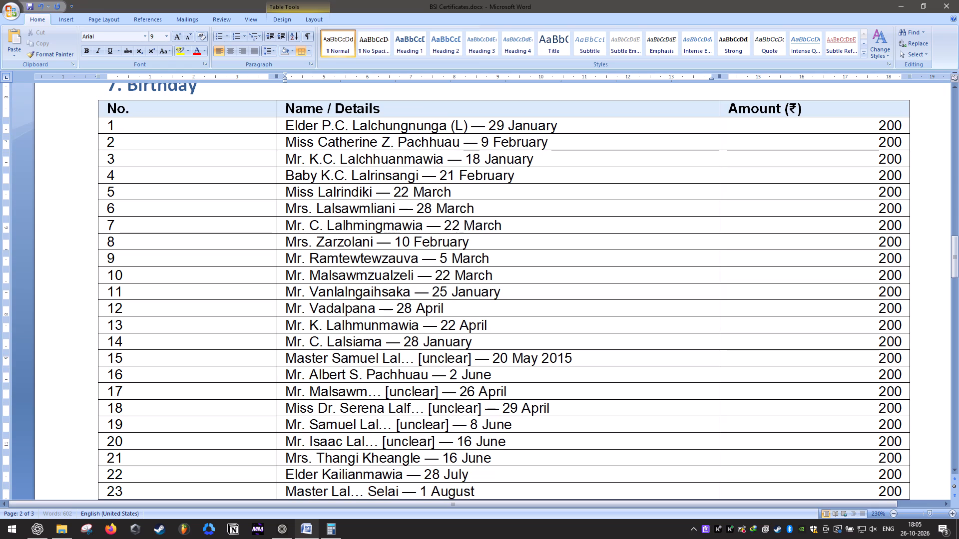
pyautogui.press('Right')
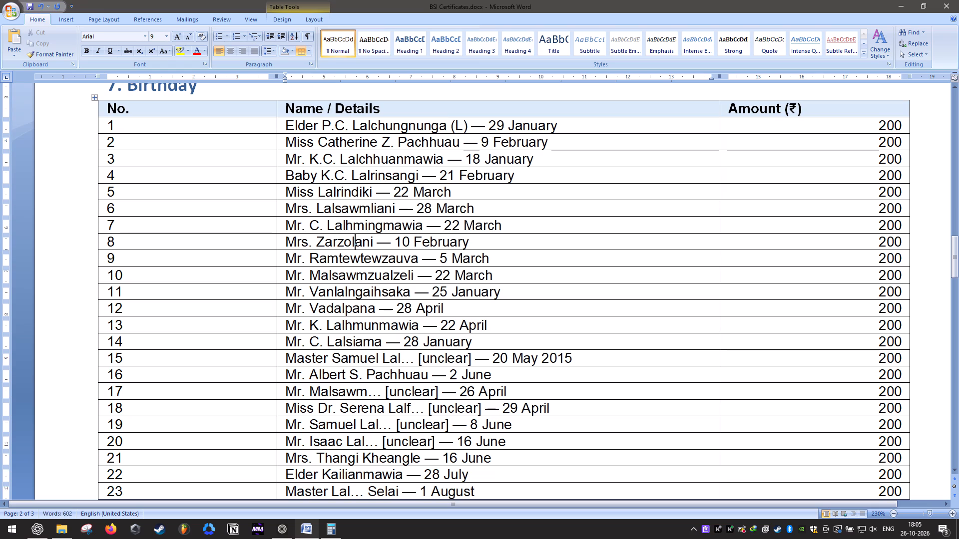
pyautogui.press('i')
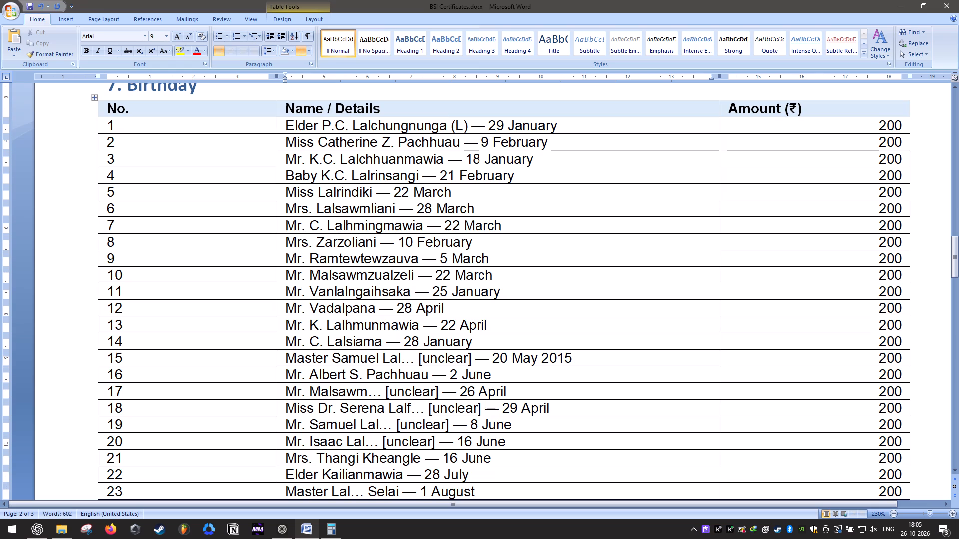
# Correct the name in Birthday entry 9 by replacing the repeated "ewtew" with "awn".
pyautogui.moveTo(380, 260); pyautogui.dragTo(353, 259)
pyautogui.moveTo(353, 259); pyautogui.dragTo(345, 258)
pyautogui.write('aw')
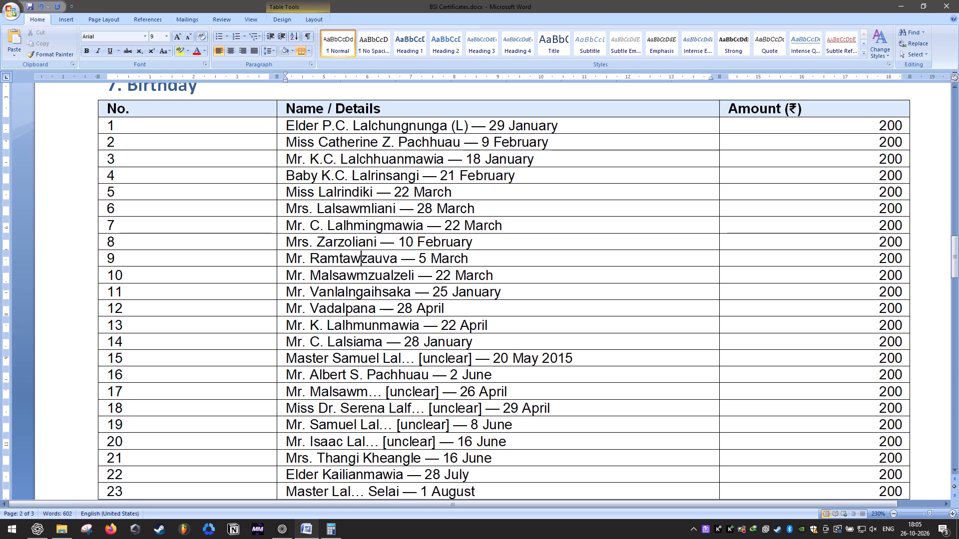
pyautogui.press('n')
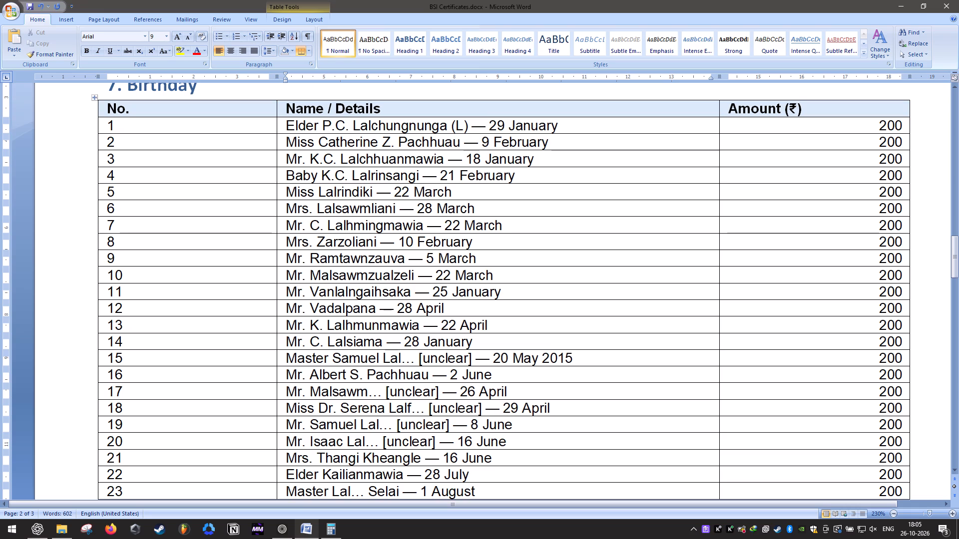
pyautogui.click(513, 272)
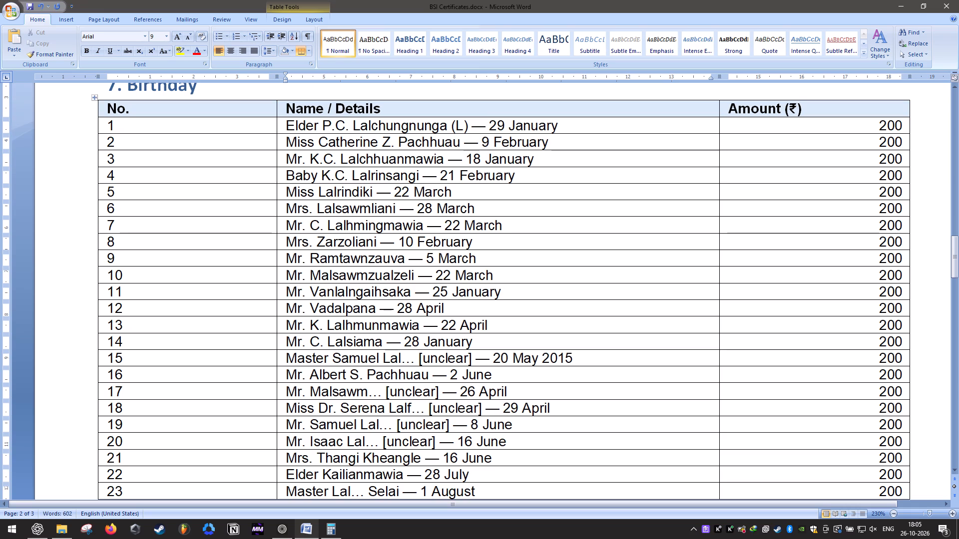
pyautogui.moveTo(413, 274); pyautogui.dragTo(371, 274)
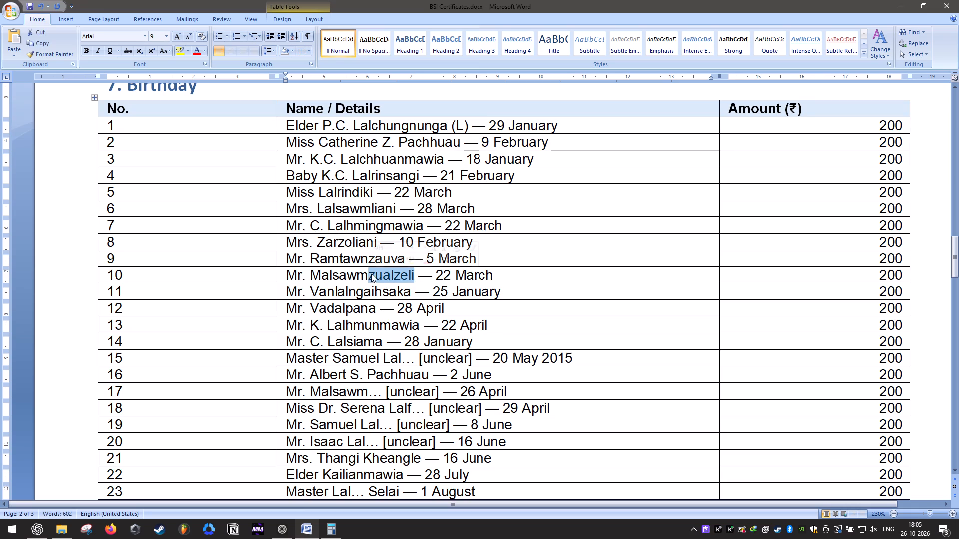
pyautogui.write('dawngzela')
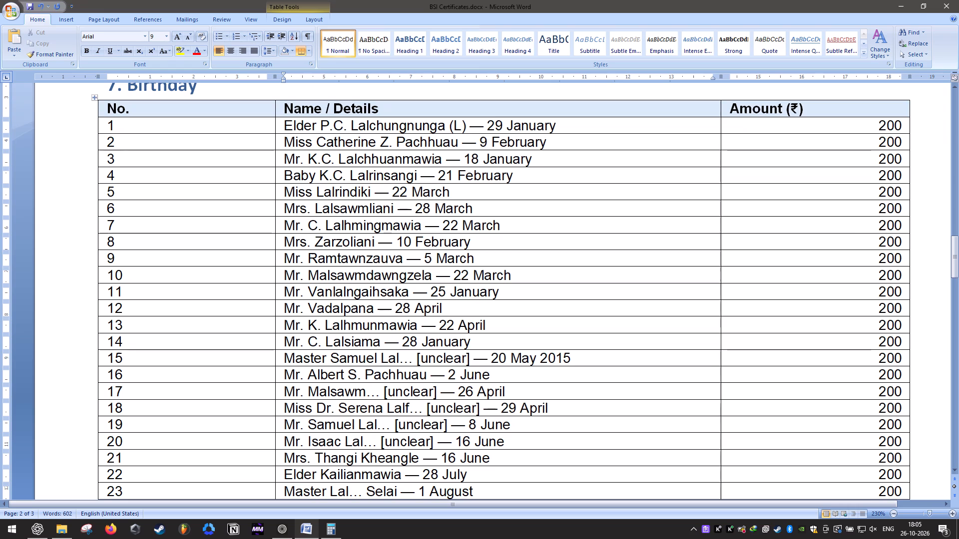
# Set the date in Birthday entry 11 to 23 January.
pyautogui.click(442, 292)
pyautogui.press('Down')
pyautogui.press('Right')
pyautogui.press('Up')
pyautogui.press('Right')
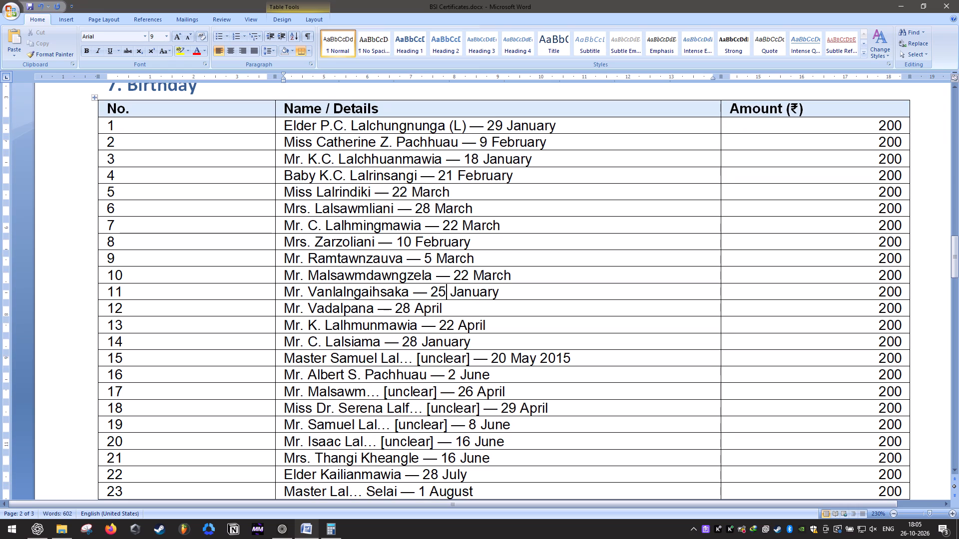
pyautogui.press('BackSpace')
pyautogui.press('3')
# Set the date in Birthday entry 12 to 21 April.
pyautogui.scroll(-1, 592, 278)
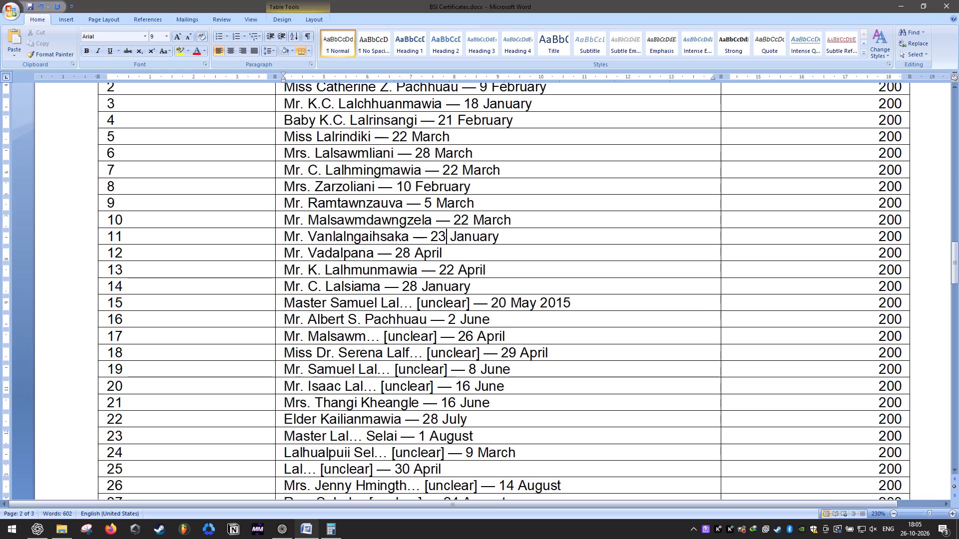
pyautogui.click(407, 252)
pyautogui.press('BackSpace')
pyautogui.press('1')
# Correct the name in Birthday entry 12 by changing the "d" after "Va" to "l".
pyautogui.press('Left')
pyautogui.press('Left')
pyautogui.press('Left')
pyautogui.press('Left')
pyautogui.press('Left')
pyautogui.press('Left')
pyautogui.press('Left')
pyautogui.press('Left')
pyautogui.press('Left')
pyautogui.press('Left')
pyautogui.press('Left')
pyautogui.press('Left')
pyautogui.press('Right')
pyautogui.press('BackSpace')
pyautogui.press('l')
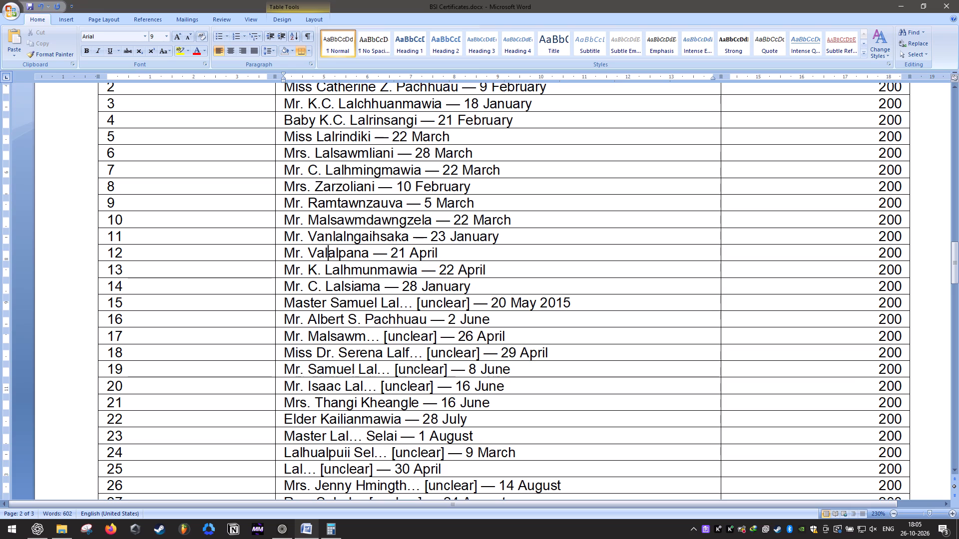
# Correct the surname-side spelling in Birthday entry 13 by replacing "hmun" after "Lal" with "ram".
pyautogui.click(491, 271)
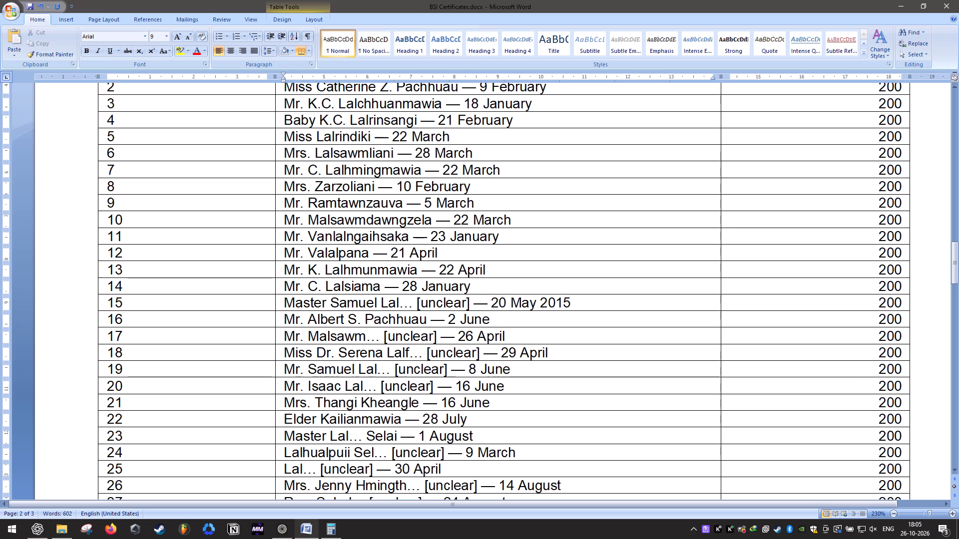
pyautogui.moveTo(378, 268); pyautogui.dragTo(346, 269)
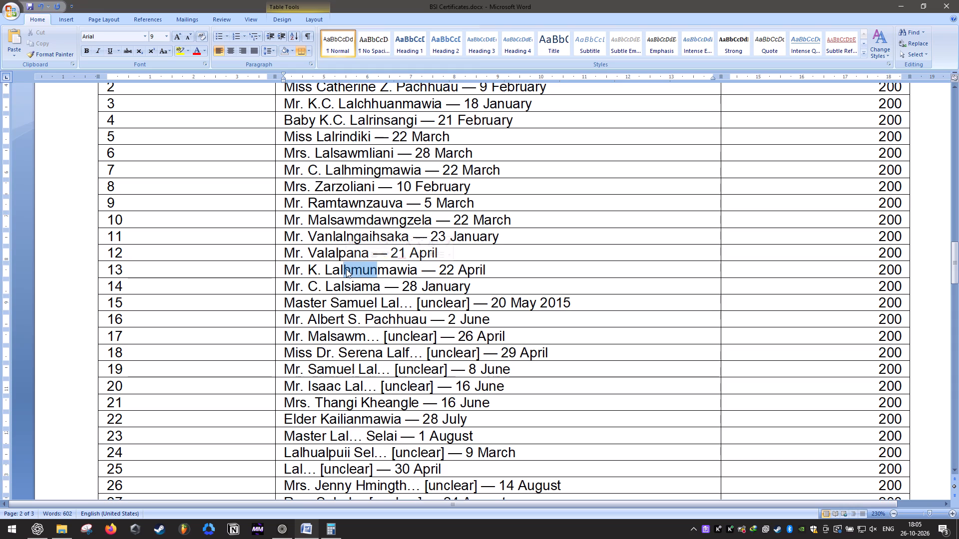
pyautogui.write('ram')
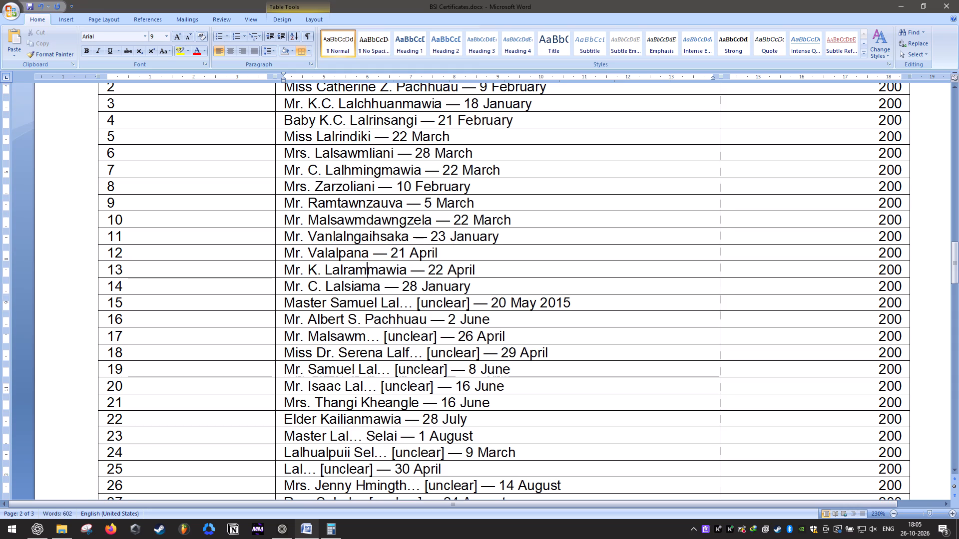
pyautogui.click(508, 267)
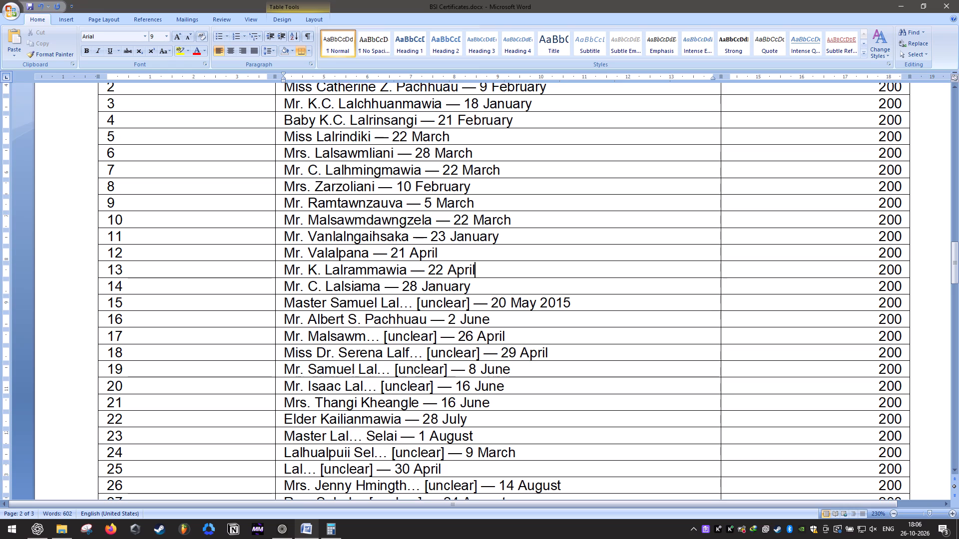
# Replace the "… [unclear]" placeholder in Birthday entry 15 with the name ending "remruata".
pyautogui.click(507, 285)
pyautogui.scroll(-1, 508, 284)
pyautogui.moveTo(469, 248); pyautogui.dragTo(433, 245)
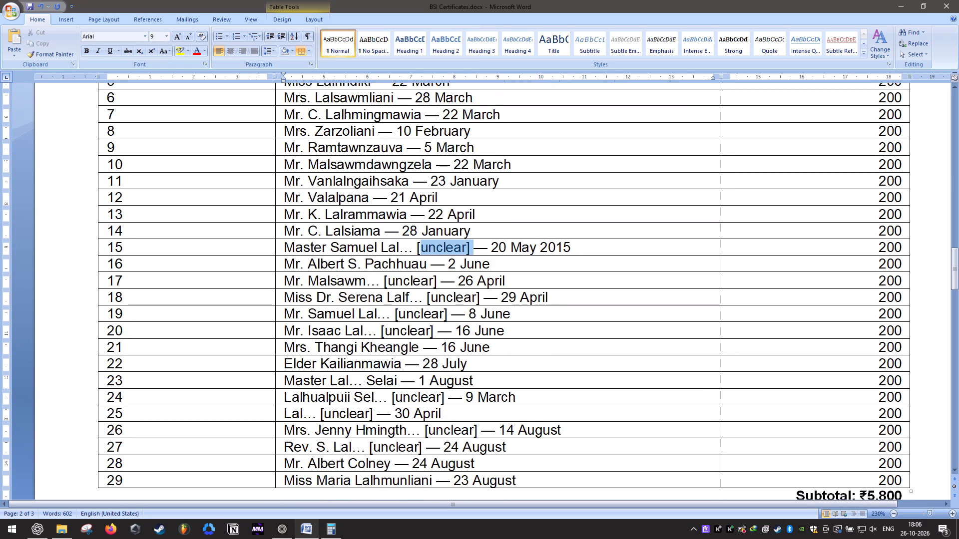
pyautogui.moveTo(433, 245); pyautogui.dragTo(406, 247)
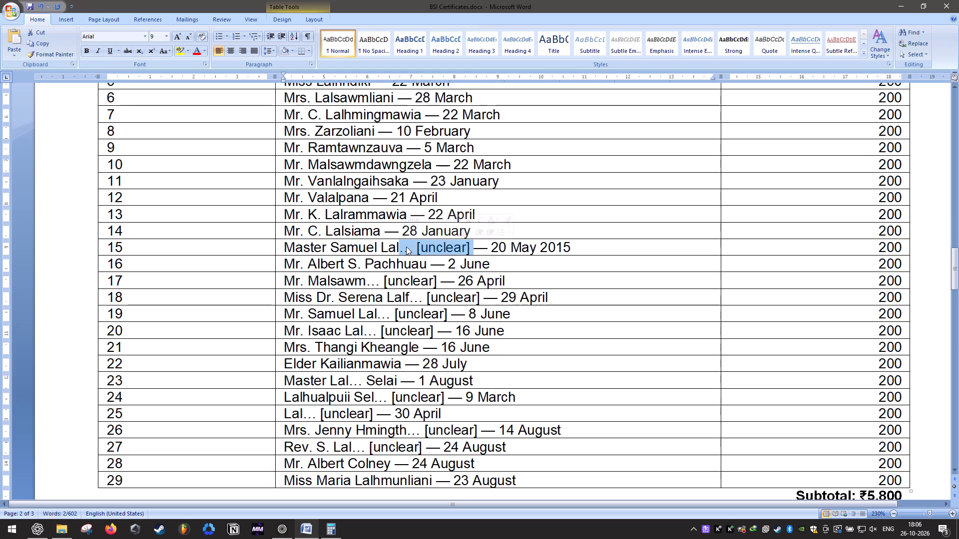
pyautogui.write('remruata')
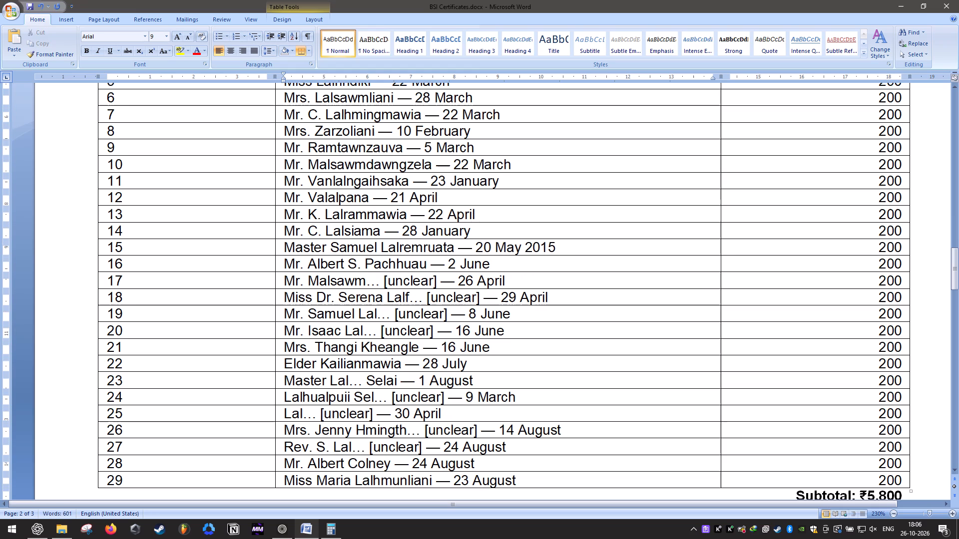
pyautogui.click(395, 260)
pyautogui.press('BackSpace')
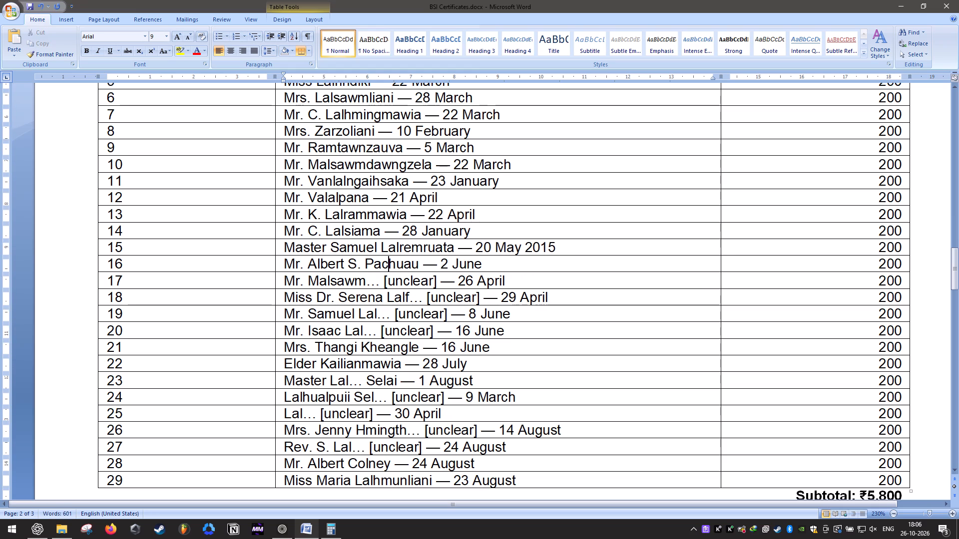
pyautogui.click(447, 262)
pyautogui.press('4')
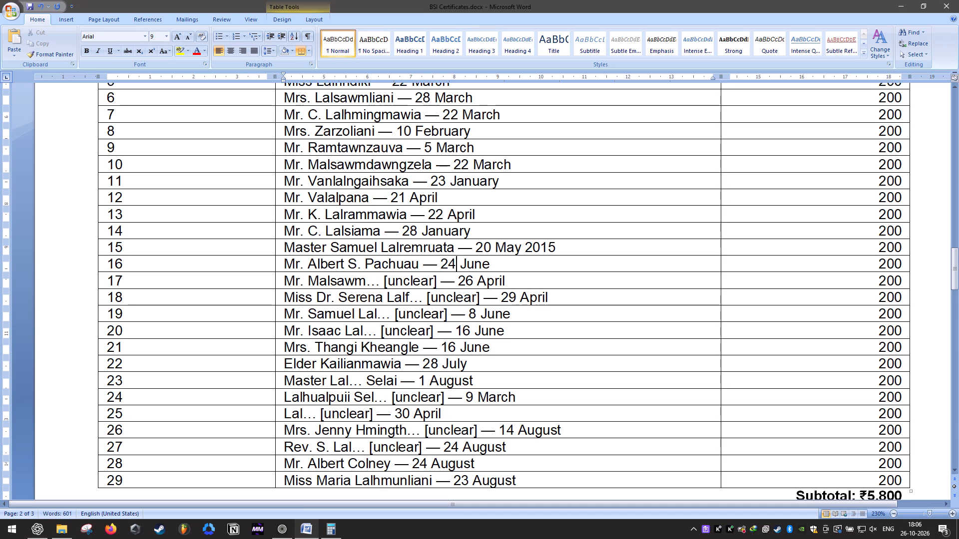
# Replace the "… [unclear]" placeholder in Birthday entry 17 with the name ending "tluanga".
pyautogui.moveTo(435, 282); pyautogui.dragTo(368, 282)
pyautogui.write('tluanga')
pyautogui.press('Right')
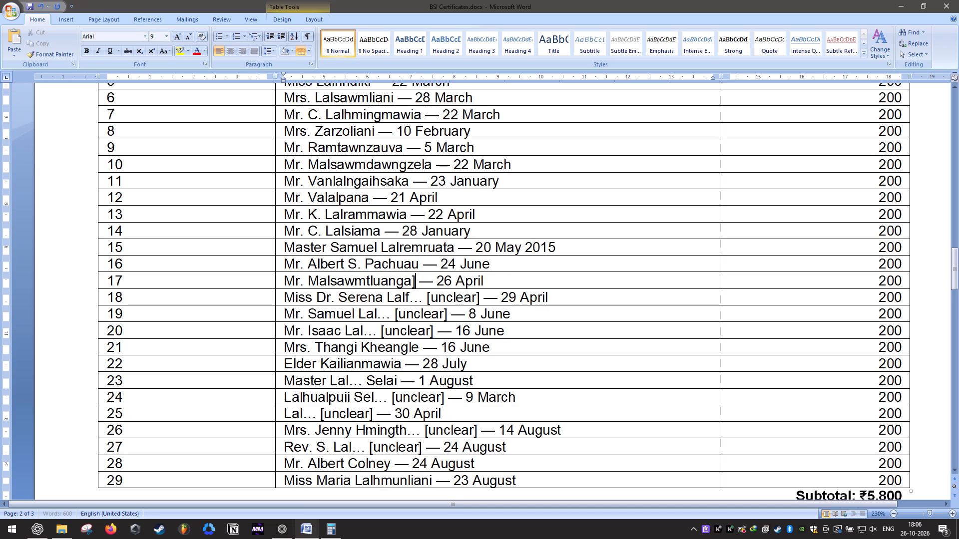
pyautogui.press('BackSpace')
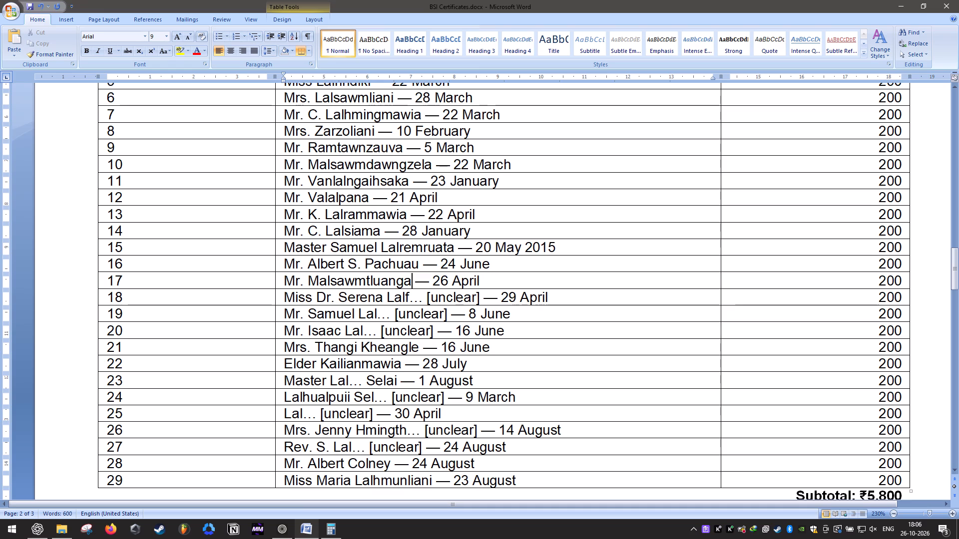
# Insert a blank row directly below Birthday entry 17.
pyautogui.click(503, 278)
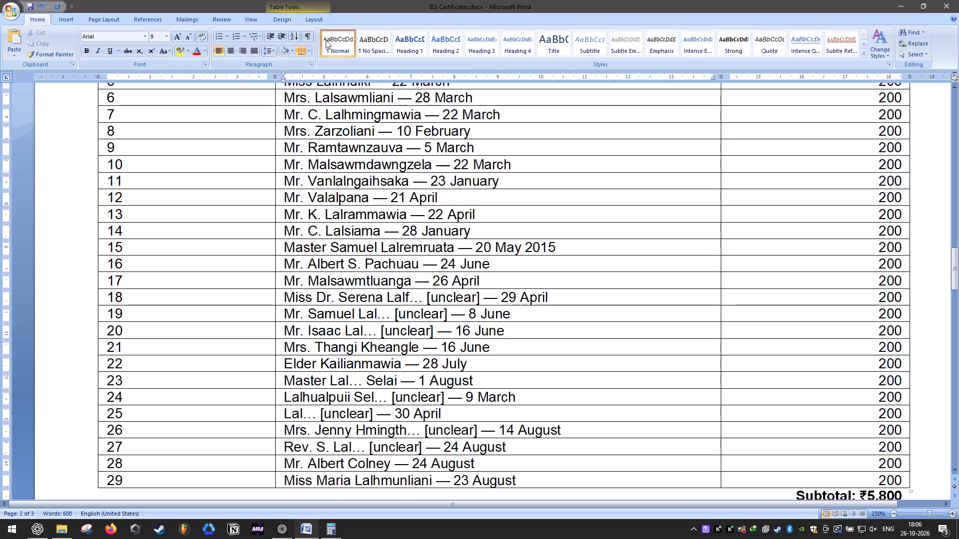
pyautogui.click(318, 21)
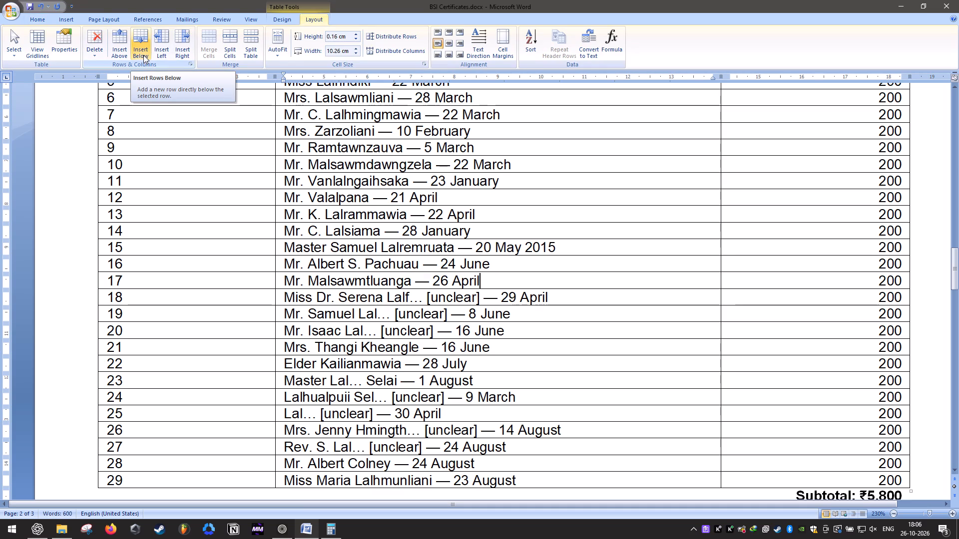
pyautogui.scroll(-2, 603, 287)
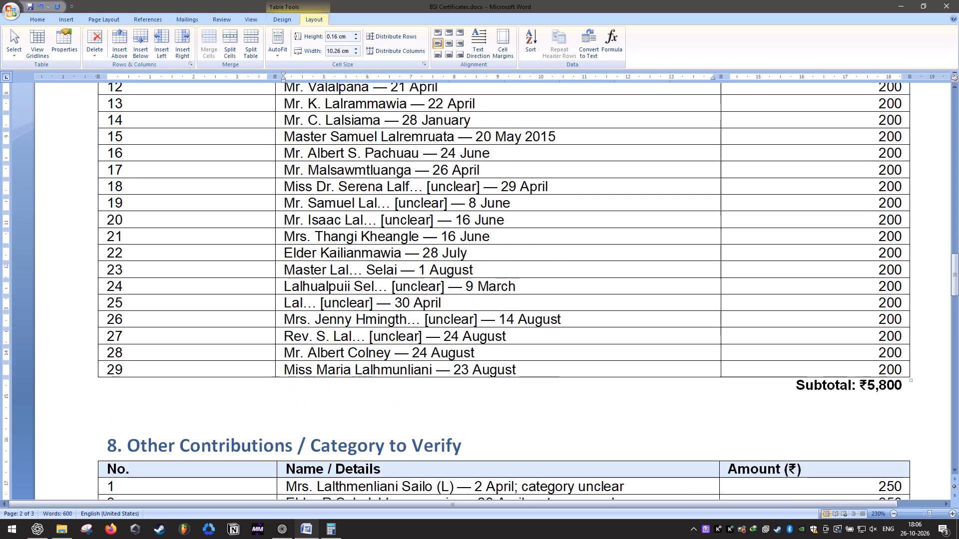
pyautogui.scroll(-4, 603, 287)
pyautogui.scroll(4, 605, 287)
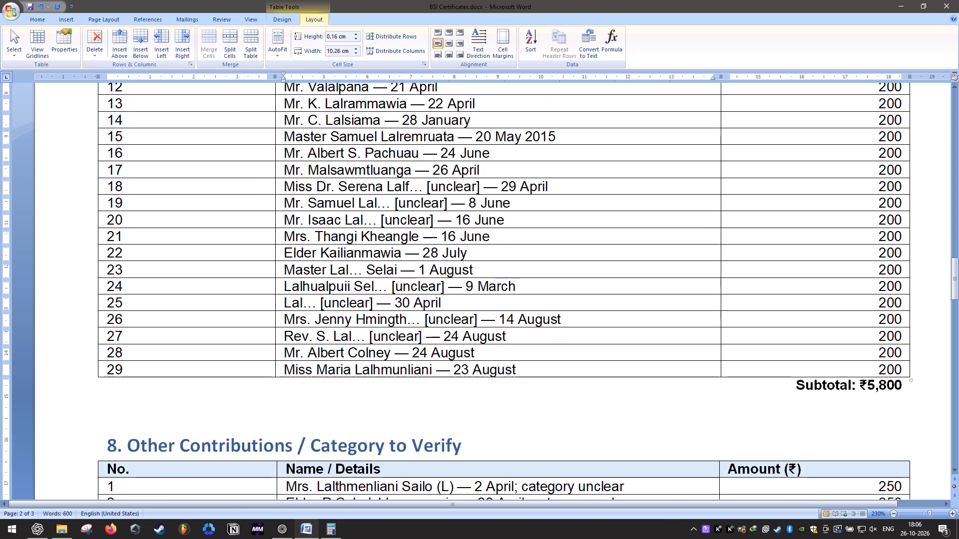
pyautogui.scroll(2, 605, 287)
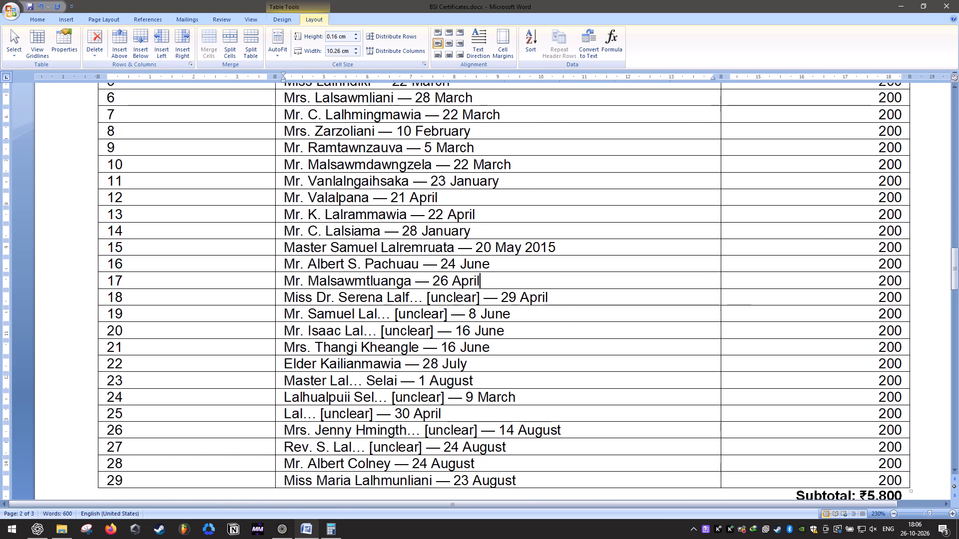
pyautogui.scroll(-1, 605, 287)
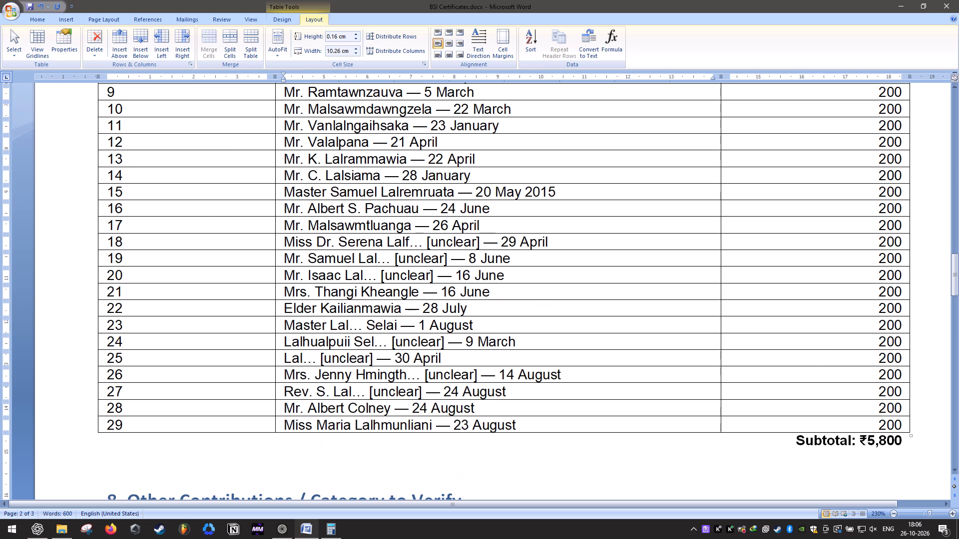
pyautogui.scroll(1, 609, 280)
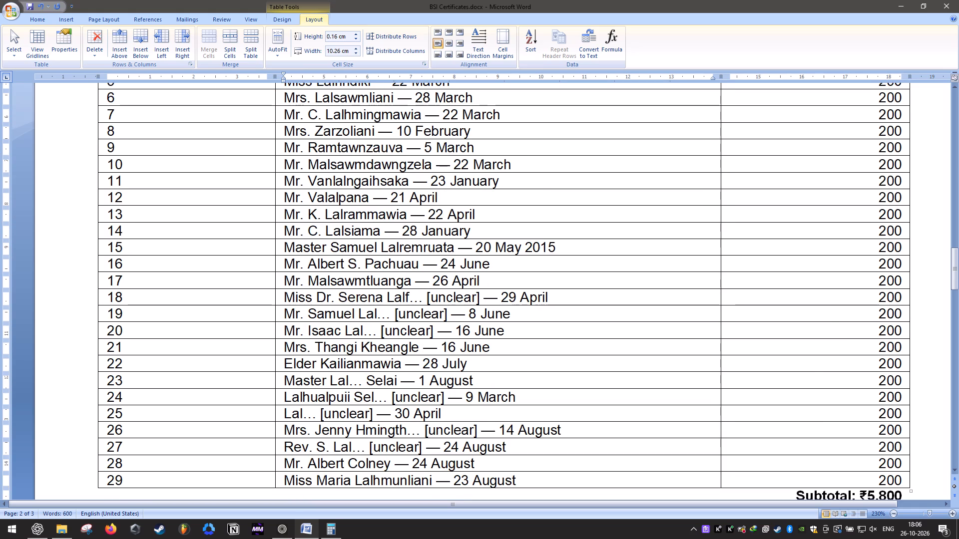
pyautogui.click(144, 57)
# Fill the new row with the Elder's name ending "pianmawia", a dash and the date 19 May.
pyautogui.click(310, 296)
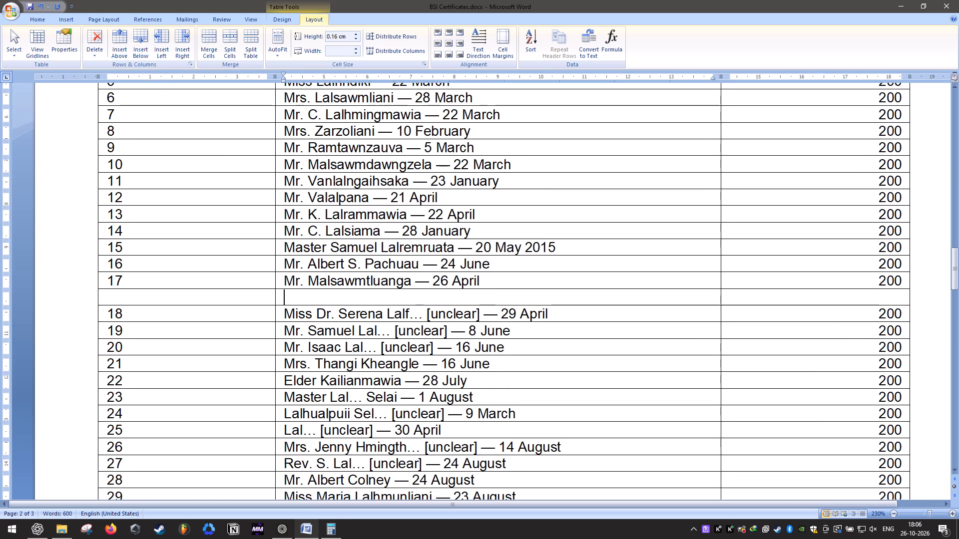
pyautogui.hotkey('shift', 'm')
pyautogui.hotkey('shift', 'BackSpace')
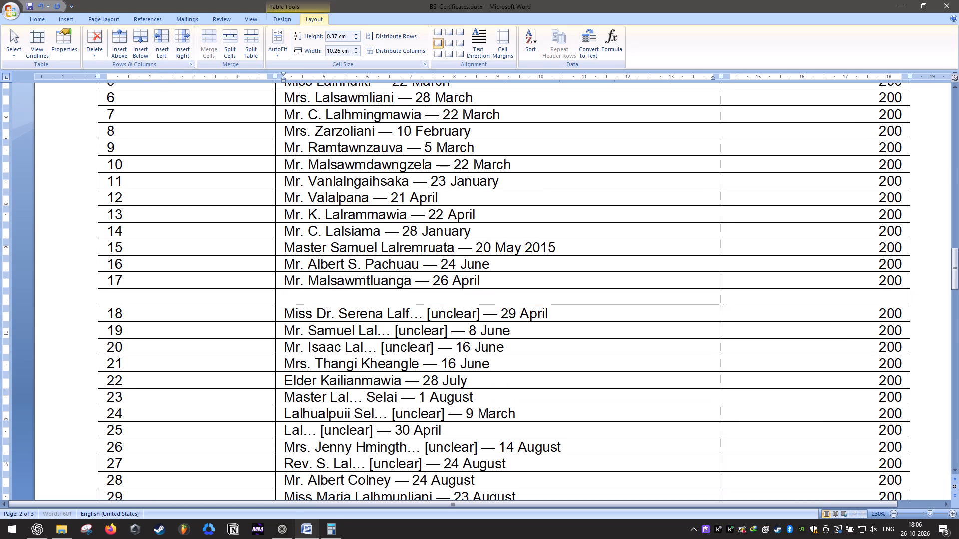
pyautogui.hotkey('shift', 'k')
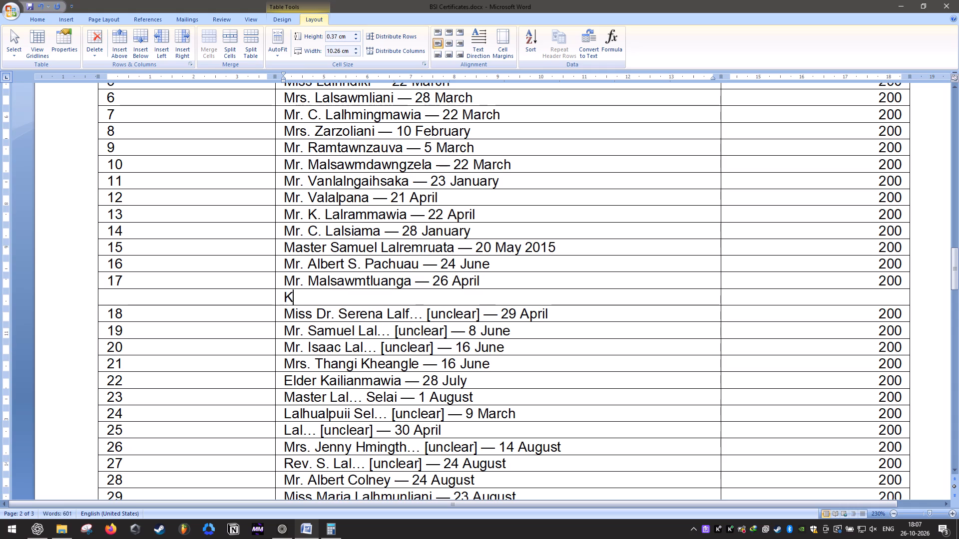
pyautogui.hotkey('shift', 'BackSpace')
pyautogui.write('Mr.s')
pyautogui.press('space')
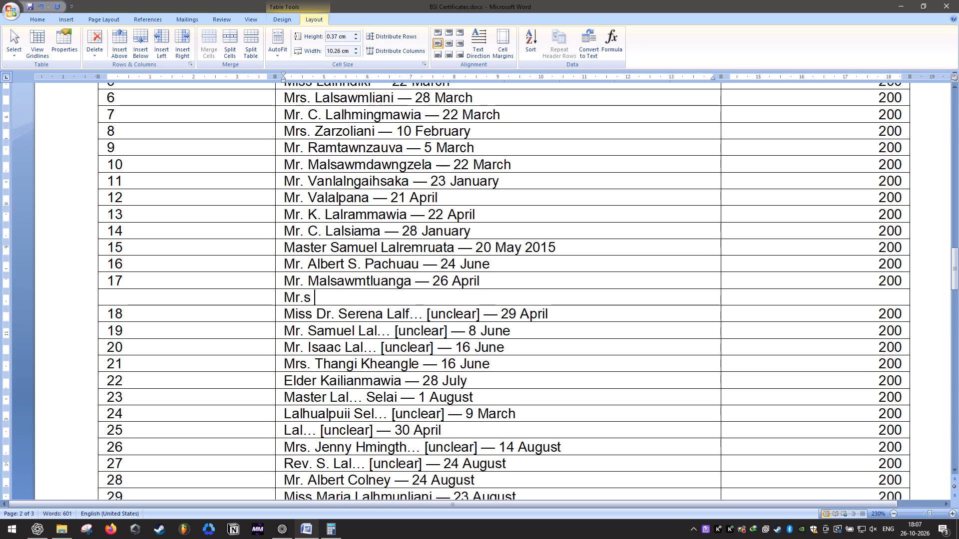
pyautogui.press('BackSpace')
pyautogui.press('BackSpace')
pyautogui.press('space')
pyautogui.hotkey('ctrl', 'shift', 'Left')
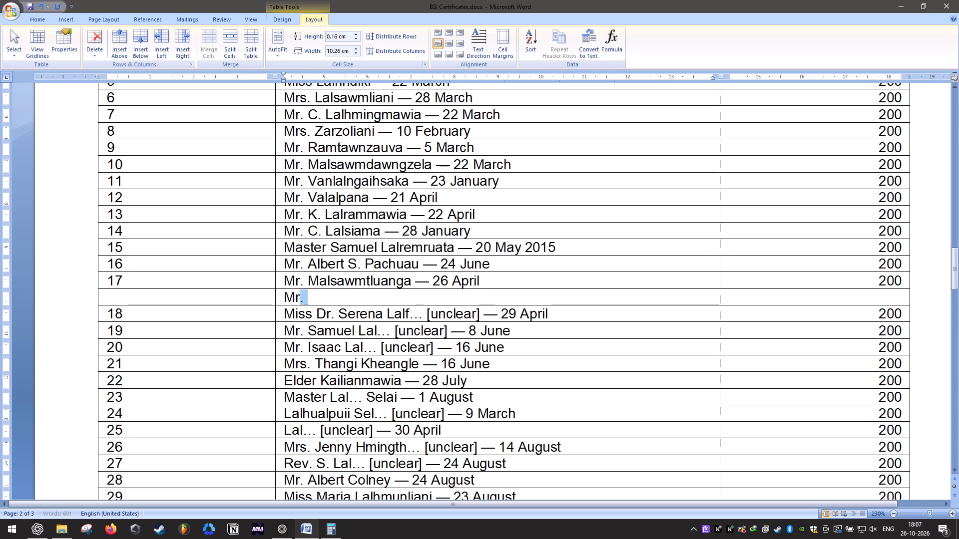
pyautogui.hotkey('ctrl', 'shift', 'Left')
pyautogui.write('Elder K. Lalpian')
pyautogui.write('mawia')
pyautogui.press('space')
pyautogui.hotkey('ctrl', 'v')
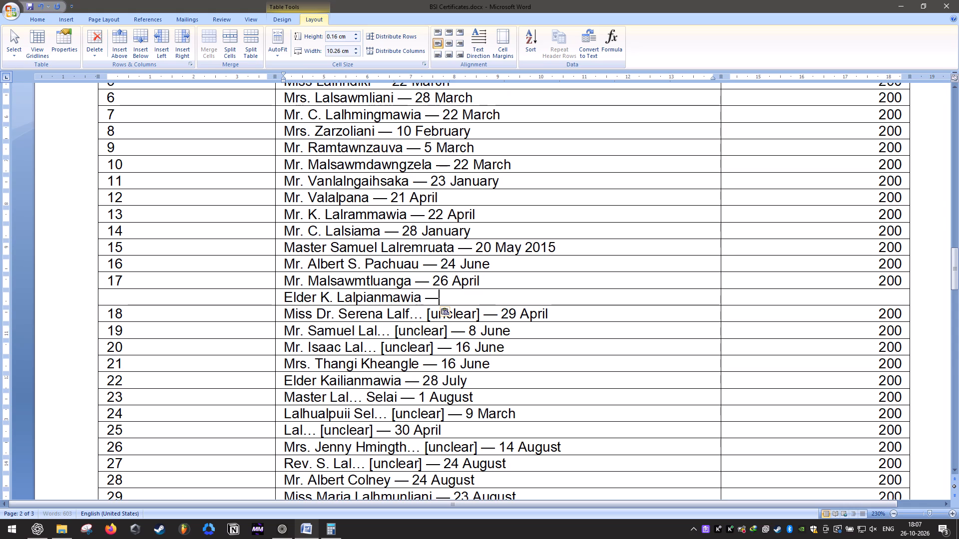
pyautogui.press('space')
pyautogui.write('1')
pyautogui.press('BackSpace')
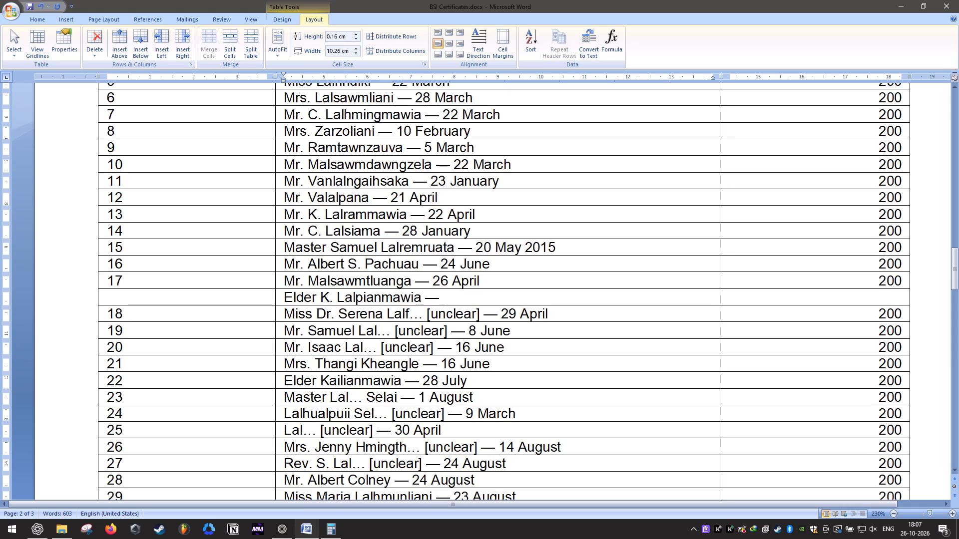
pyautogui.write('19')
# Complete the date of the Elder's entry below Birthday entry 17 with the month May.
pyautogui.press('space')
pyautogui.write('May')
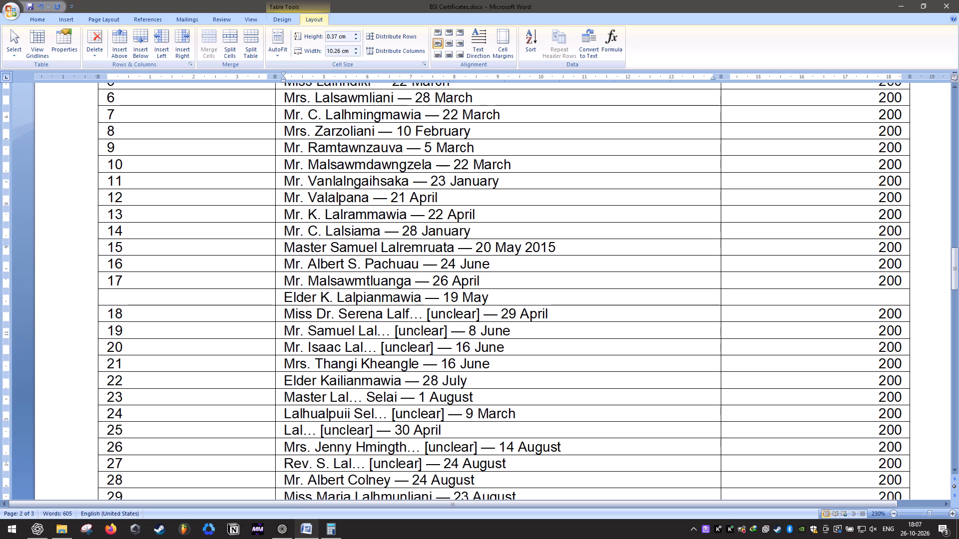
pyautogui.moveTo(480, 314); pyautogui.dragTo(478, 314)
pyautogui.moveTo(478, 314); pyautogui.dragTo(414, 316)
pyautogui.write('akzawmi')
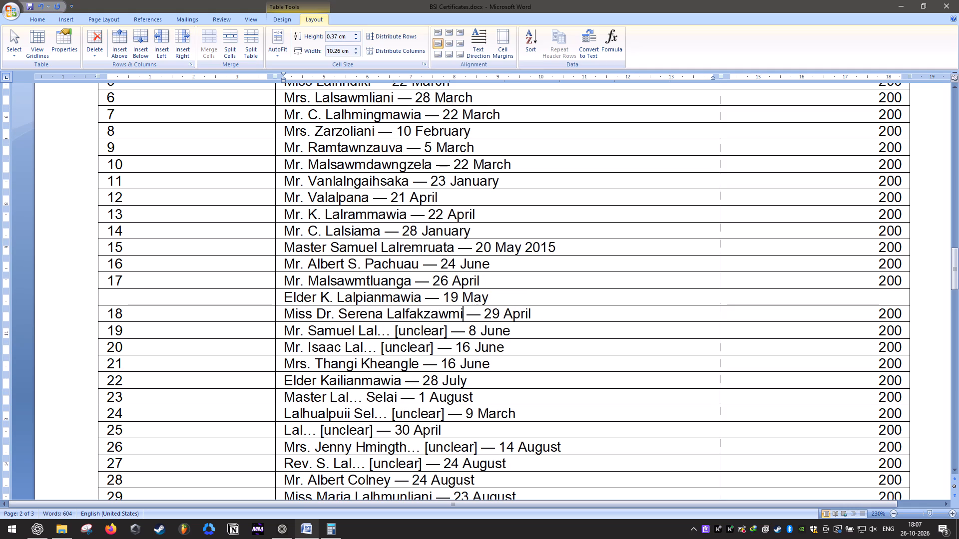
pyautogui.click(430, 314)
pyautogui.press('BackSpace')
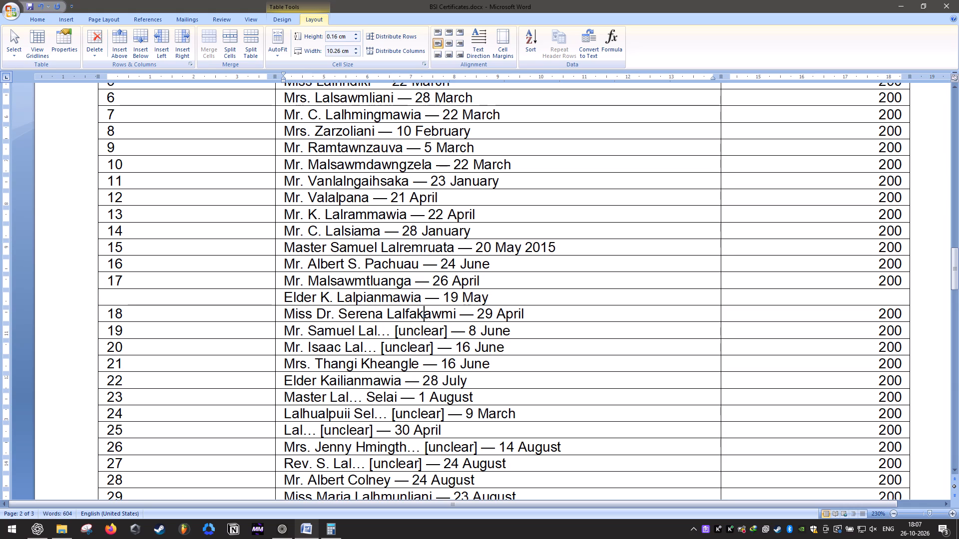
# Swap the Elder's 19 May entry with the 29 April entry in row 18, using a temporary blank row inserted below row 18.
pyautogui.click(568, 315)
pyautogui.click(143, 54)
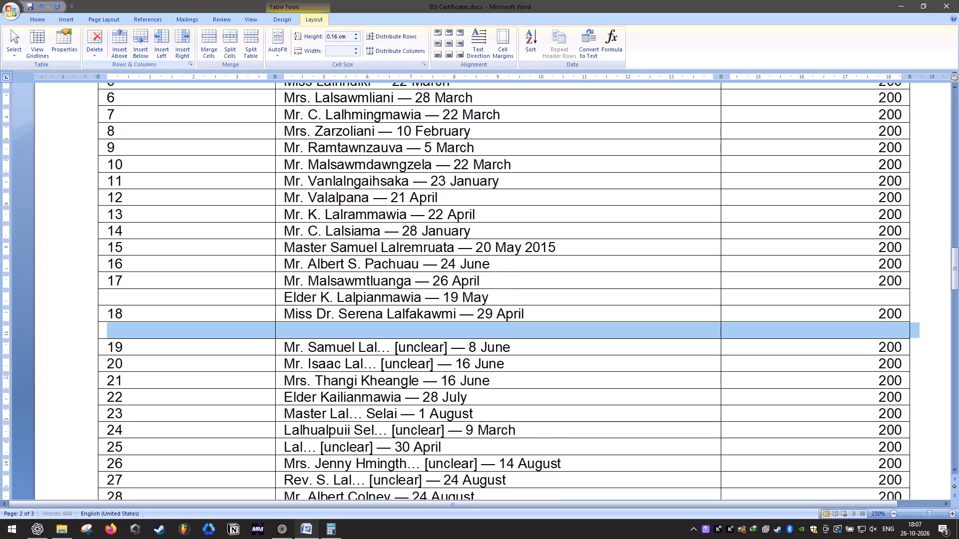
pyautogui.moveTo(493, 295); pyautogui.dragTo(293, 298)
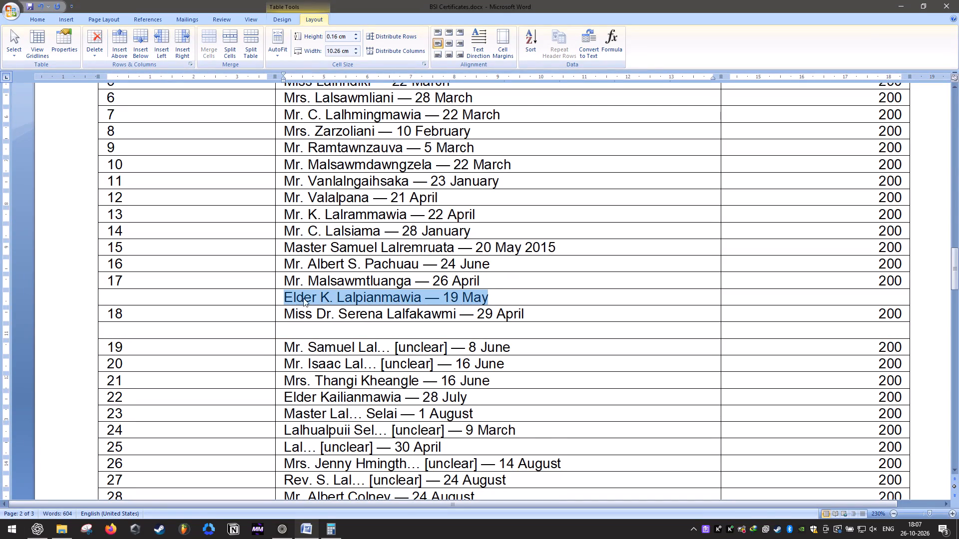
pyautogui.hotkey('ctrl', 'x')
pyautogui.click(359, 330)
pyautogui.hotkey('ctrl', 'v')
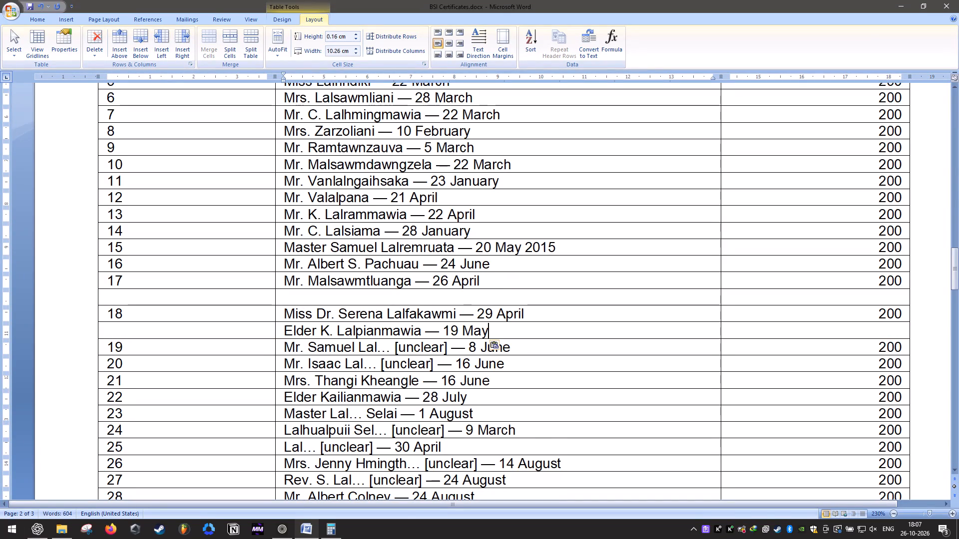
pyautogui.moveTo(537, 311); pyautogui.dragTo(299, 312)
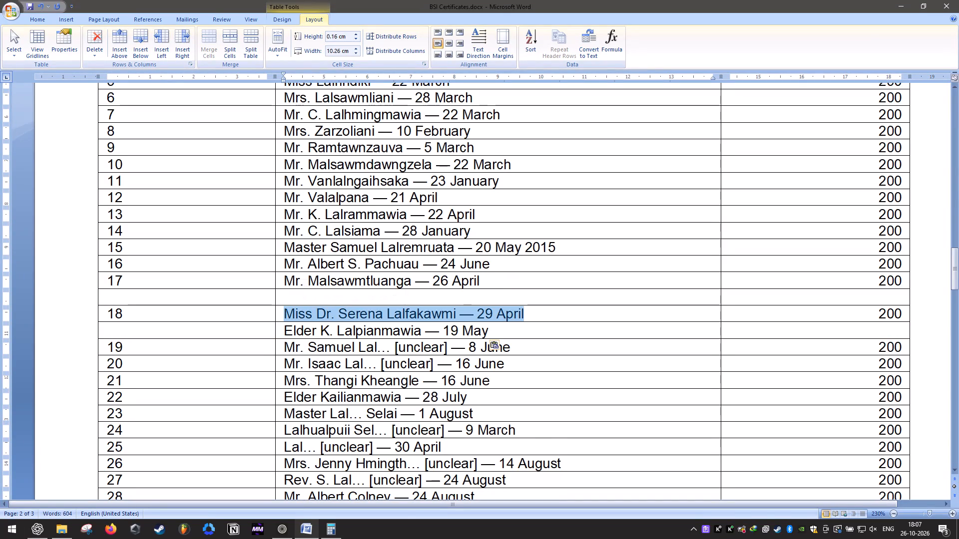
pyautogui.hotkey('ctrl', 'x')
pyautogui.click(431, 296)
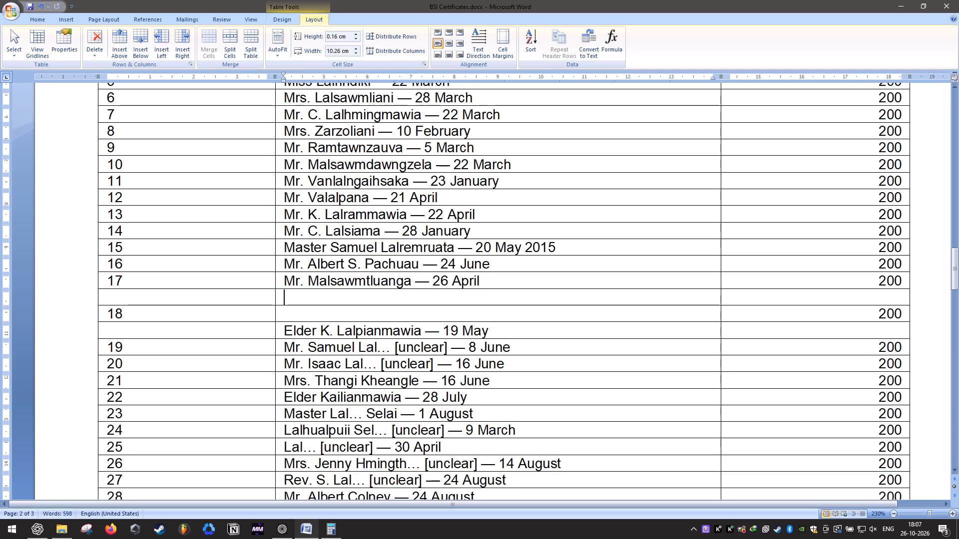
pyautogui.hotkey('ctrl', 'v')
pyautogui.moveTo(505, 328); pyautogui.dragTo(294, 333)
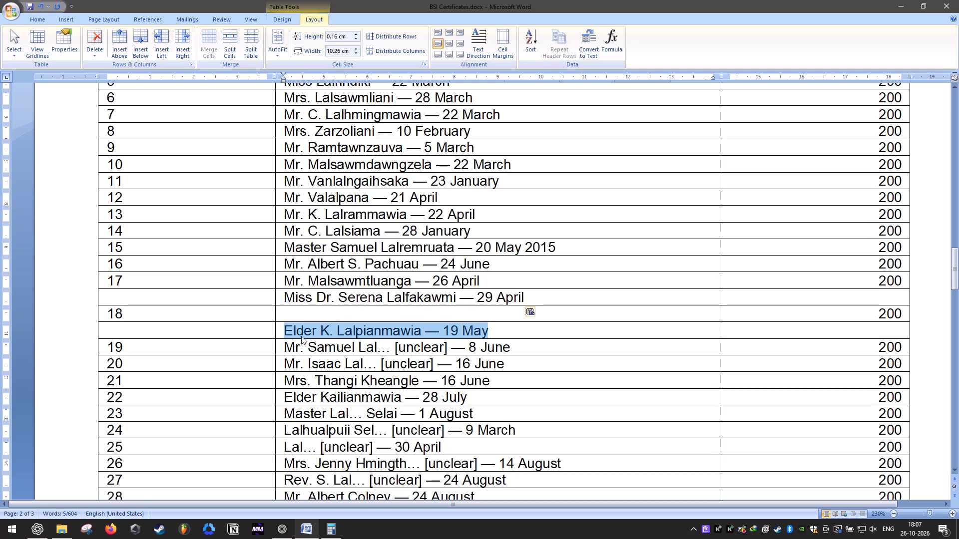
pyautogui.hotkey('ctrl', 'x')
pyautogui.click(325, 312)
pyautogui.hotkey('ctrl', 'v')
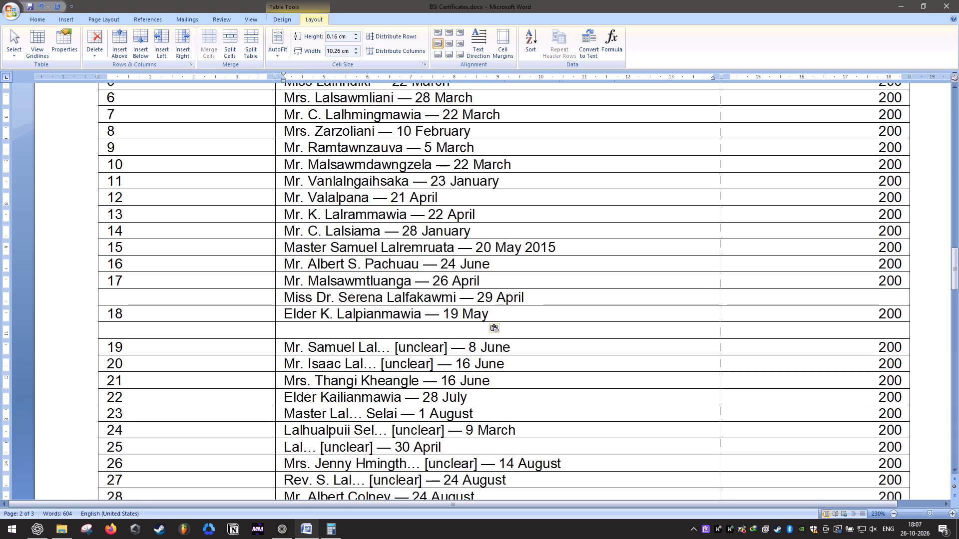
# Delete the empty row between Birthday entries 18 and 19.
pyautogui.moveTo(141, 313); pyautogui.dragTo(114, 313)
pyautogui.click(114, 313)
pyautogui.click(152, 327)
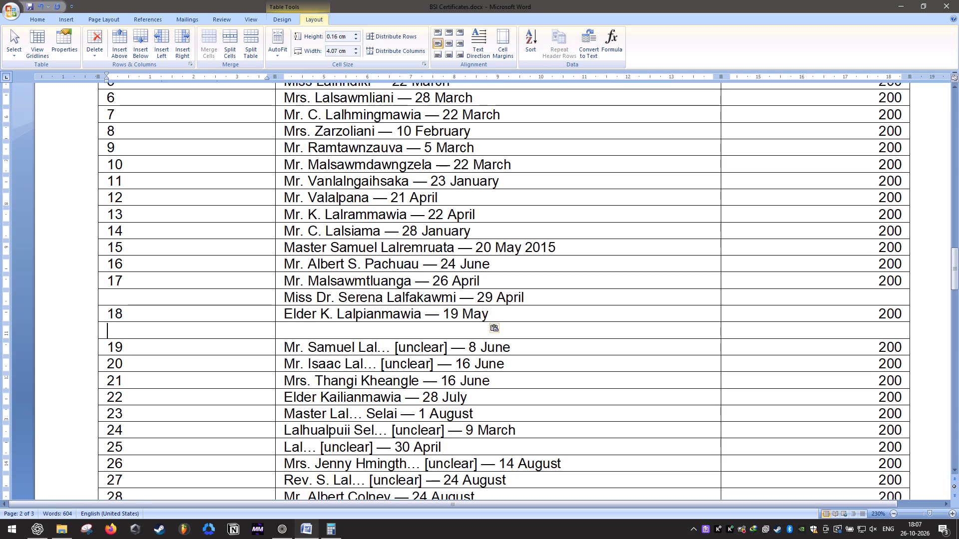
pyautogui.click(98, 60)
pyautogui.click(96, 55)
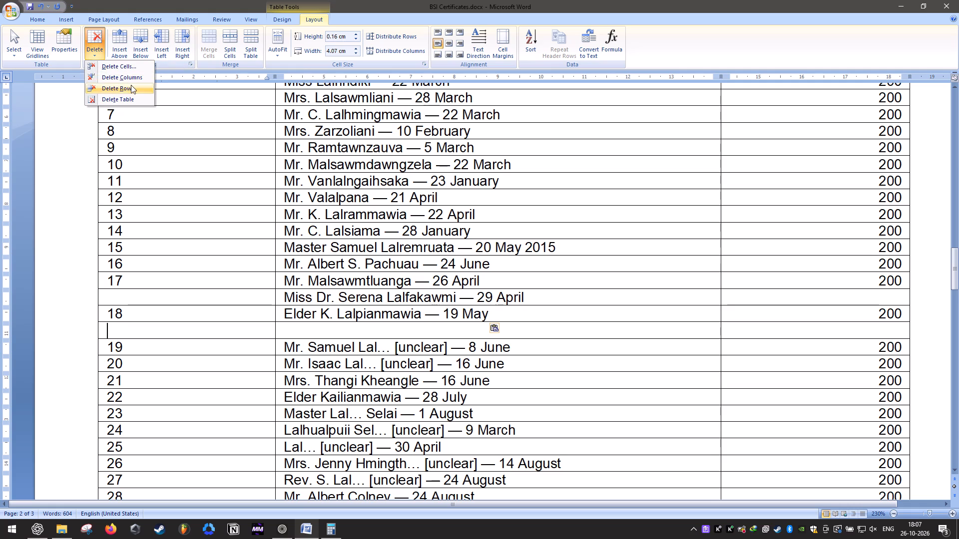
# Delete the leftover blank row above Birthday entry 19.
pyautogui.click(131, 85)
# Clear the number from the 19 May Elder row and number the 29 April row above it 18.
pyautogui.click(141, 295)
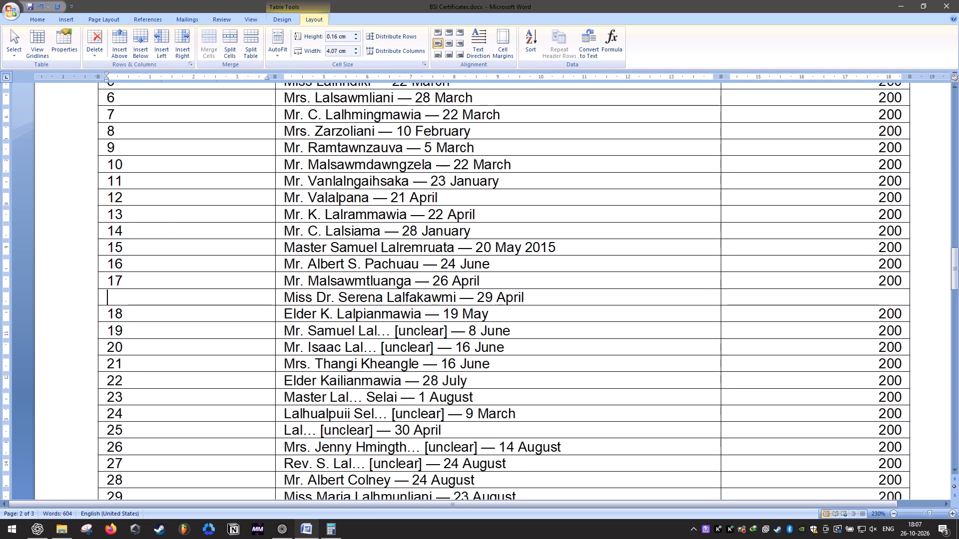
pyautogui.click(122, 312)
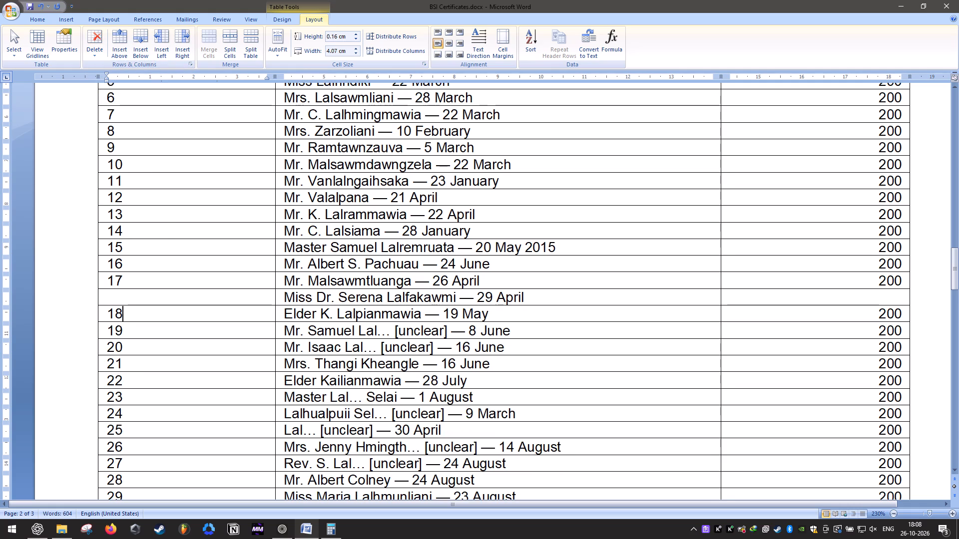
pyautogui.press('BackSpace')
pyautogui.press('BackSpace')
pyautogui.click(132, 299)
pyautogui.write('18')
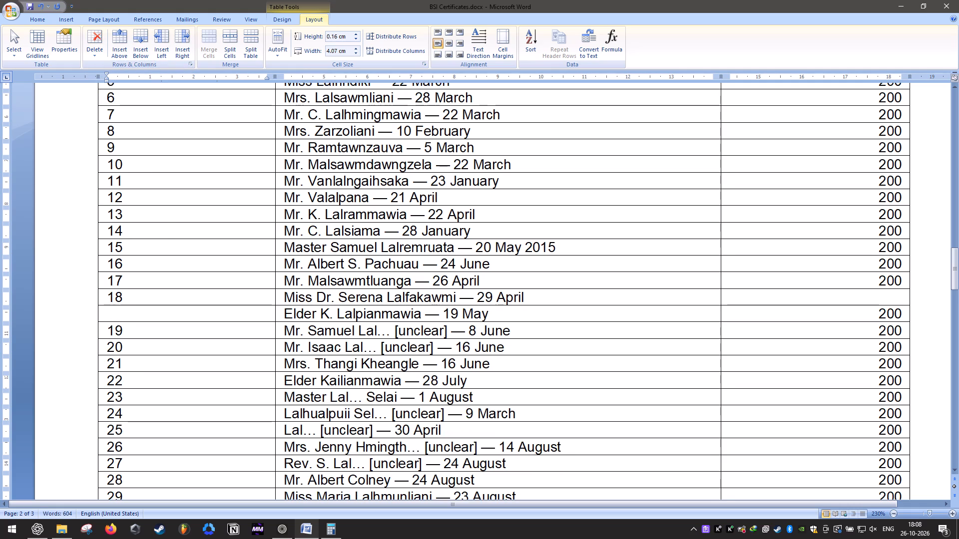
# Replace the "… [unclear]" placeholder in Birthday entry 19 with the name ending "rinmawia".
pyautogui.moveTo(447, 330); pyautogui.dragTo(383, 330)
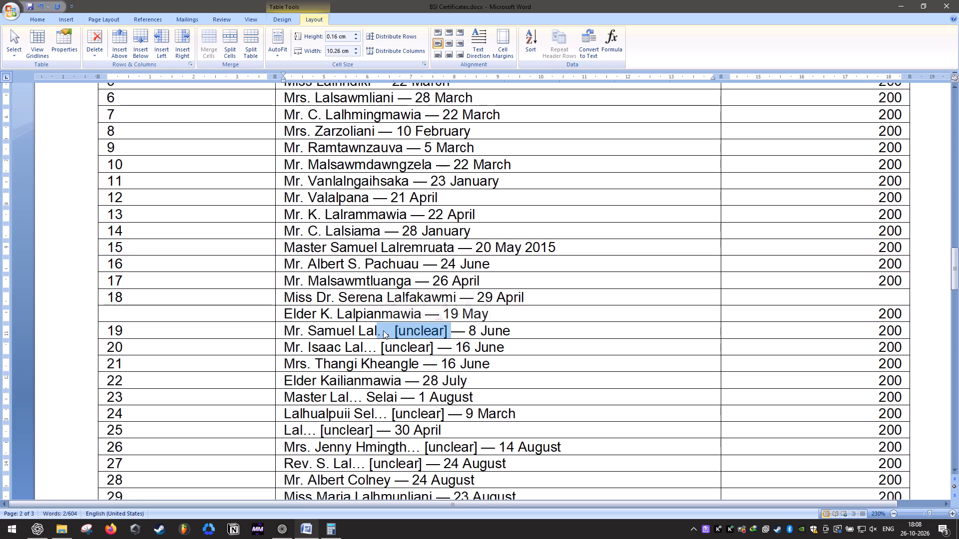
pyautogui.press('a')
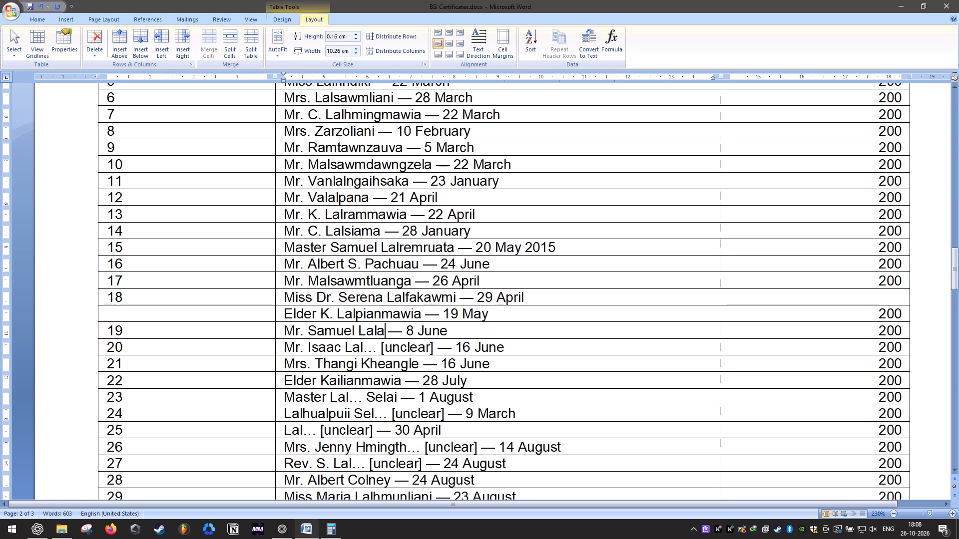
pyautogui.press('BackSpace')
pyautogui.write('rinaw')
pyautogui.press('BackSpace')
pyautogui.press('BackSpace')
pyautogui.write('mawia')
# Replace the "… [unclear]" placeholder in Birthday entry 20 with the name ending "rinawma".
pyautogui.scroll(-1, 605, 336)
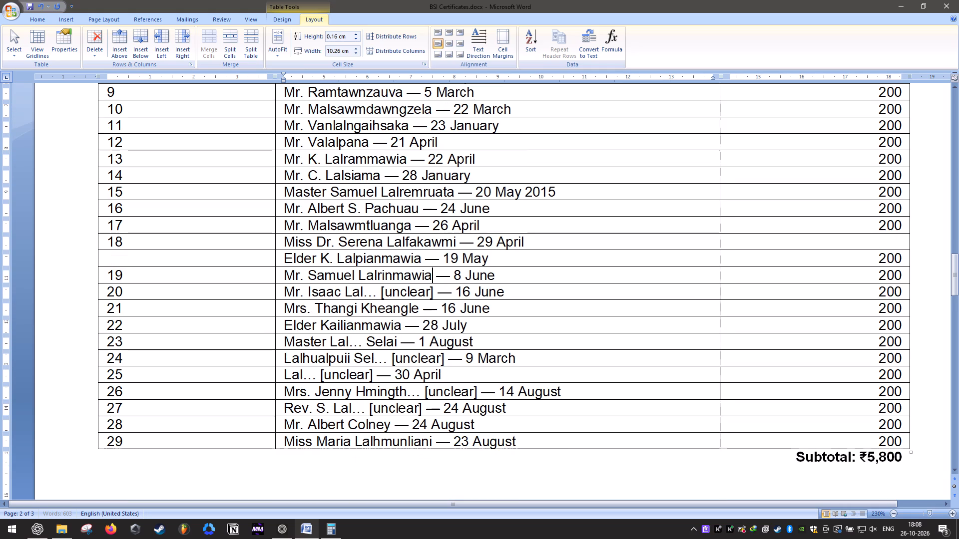
pyautogui.moveTo(432, 291); pyautogui.dragTo(370, 293)
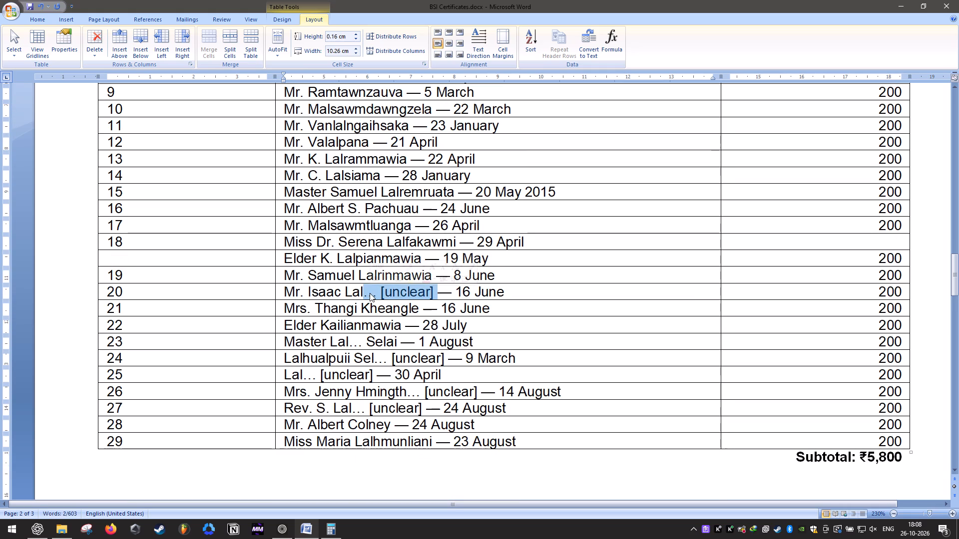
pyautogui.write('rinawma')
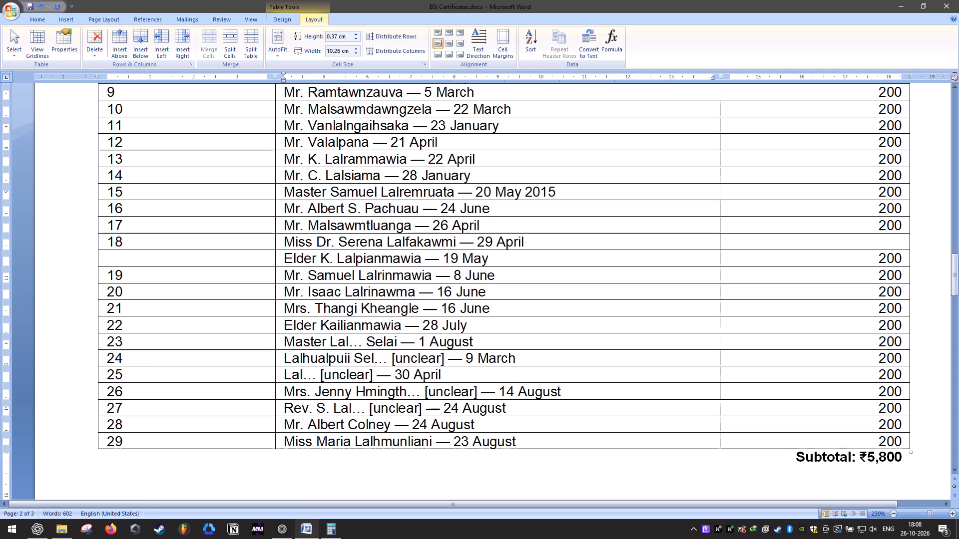
pyautogui.moveTo(418, 308); pyautogui.dragTo(398, 308)
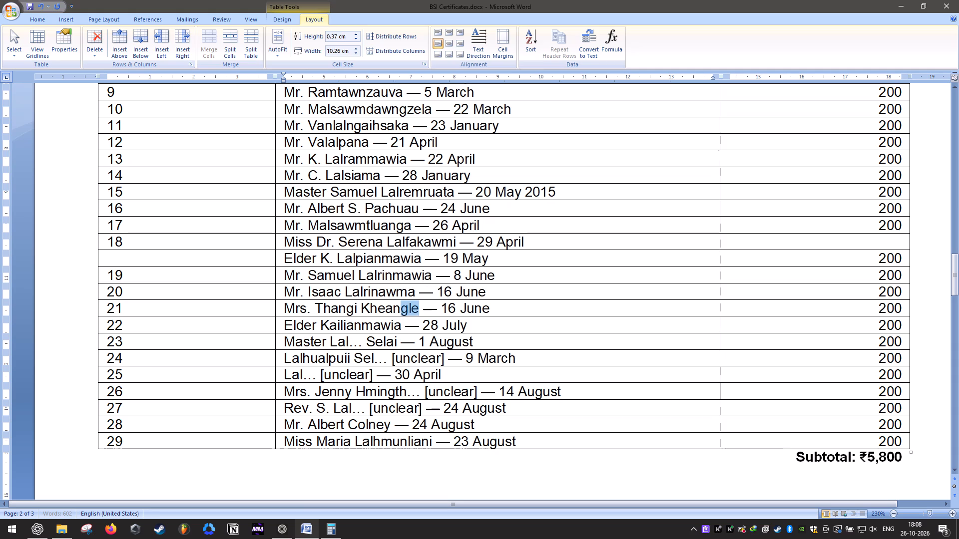
pyautogui.moveTo(398, 308); pyautogui.dragTo(381, 309)
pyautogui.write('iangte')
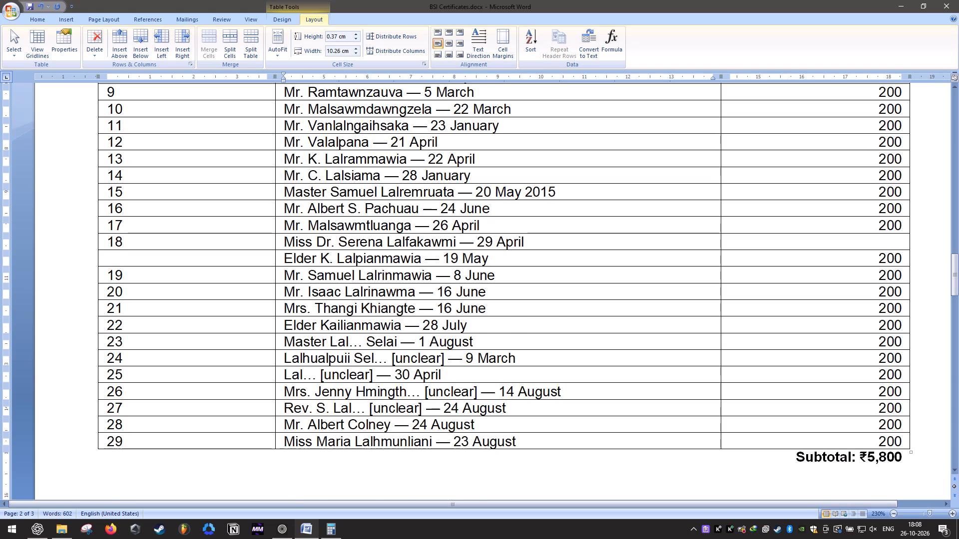
# Replace the "…" after "Lal" in Birthday entry 23 with "alremruata".
pyautogui.scroll(-1, 551, 319)
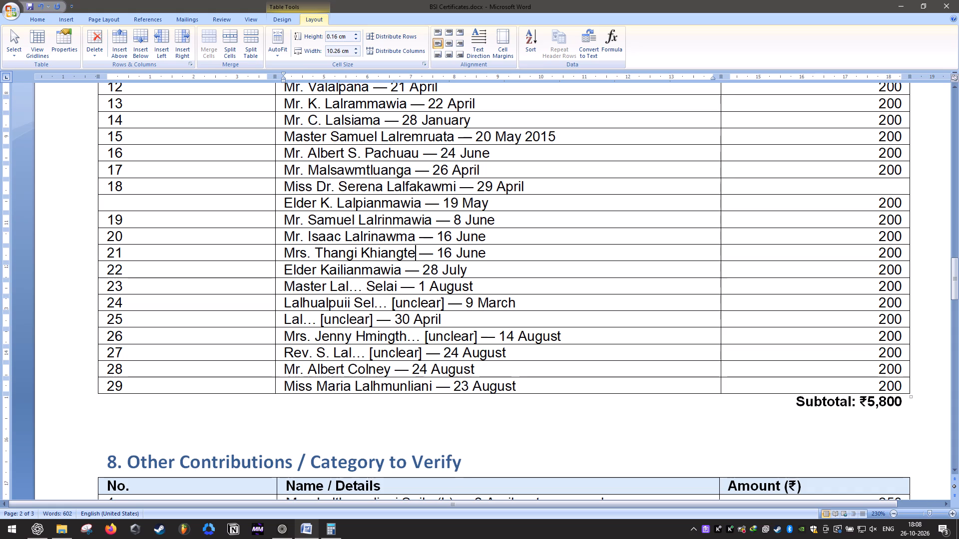
pyautogui.moveTo(397, 287); pyautogui.dragTo(392, 287)
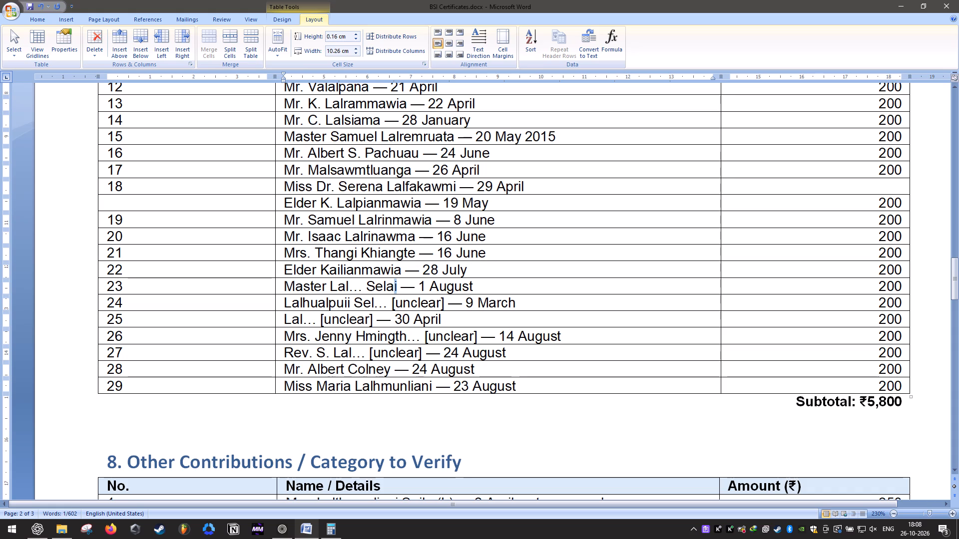
pyautogui.moveTo(362, 288); pyautogui.dragTo(352, 288)
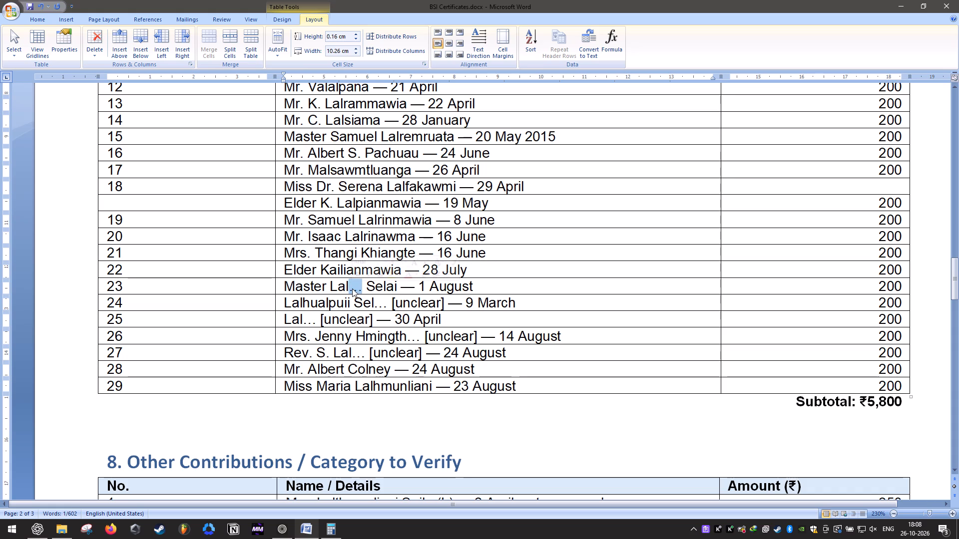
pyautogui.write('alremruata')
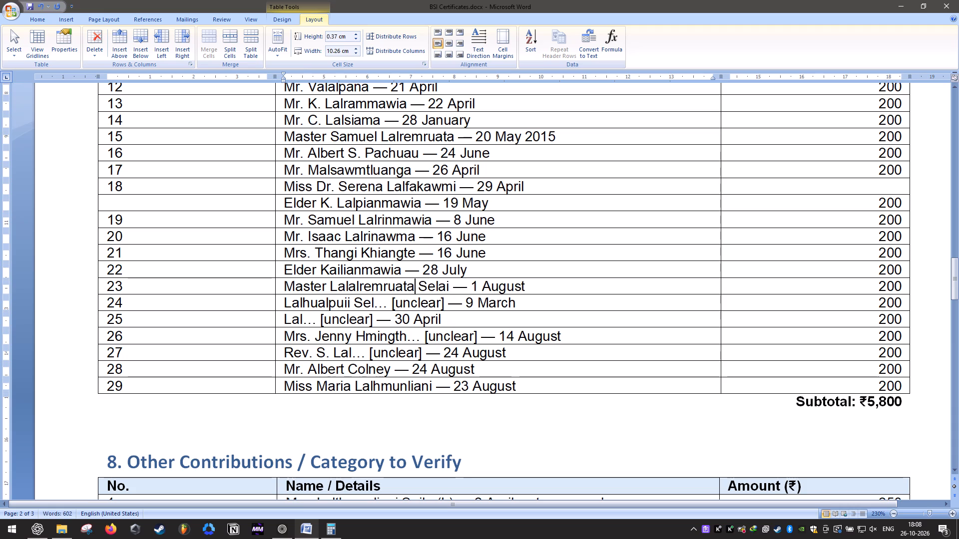
pyautogui.moveTo(387, 303); pyautogui.dragTo(379, 304)
pyautogui.moveTo(379, 304); pyautogui.dragTo(377, 304)
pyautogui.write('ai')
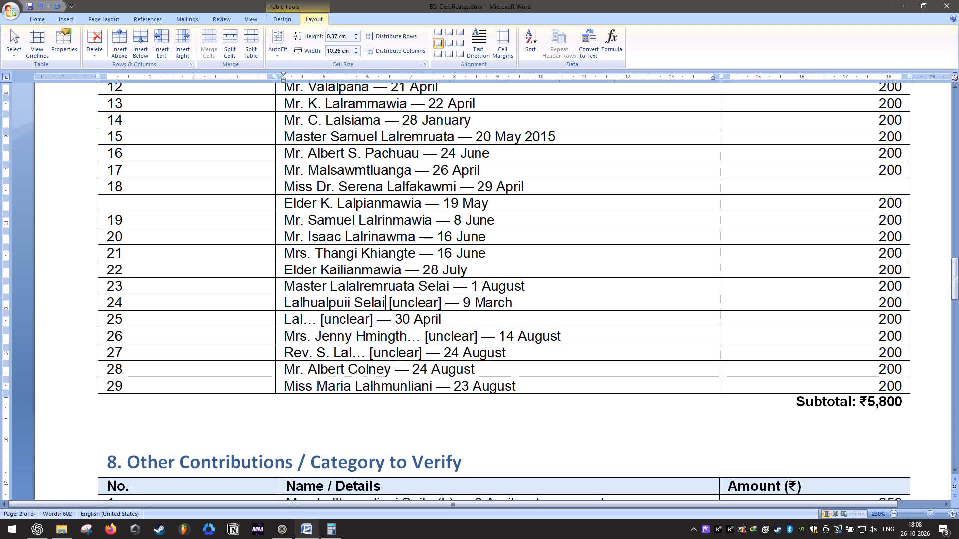
# Set the date in Birthday entry 23 to 19 August.
pyautogui.click(478, 285)
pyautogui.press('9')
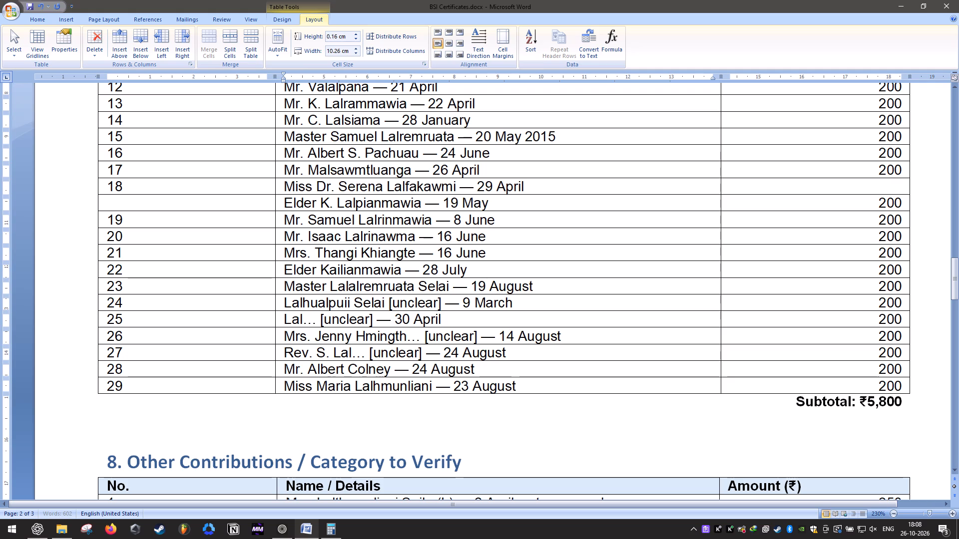
# Remove the "[unclear]" tag after the surname in Birthday entry 24.
pyautogui.moveTo(440, 302); pyautogui.dragTo(397, 301)
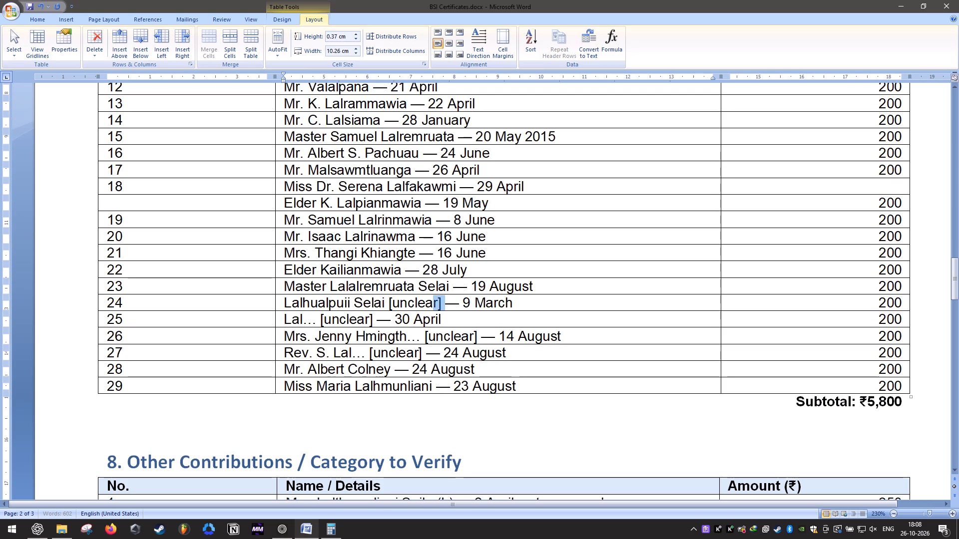
pyautogui.moveTo(397, 301); pyautogui.dragTo(393, 301)
pyautogui.press('BackSpace')
pyautogui.press('BackSpace')
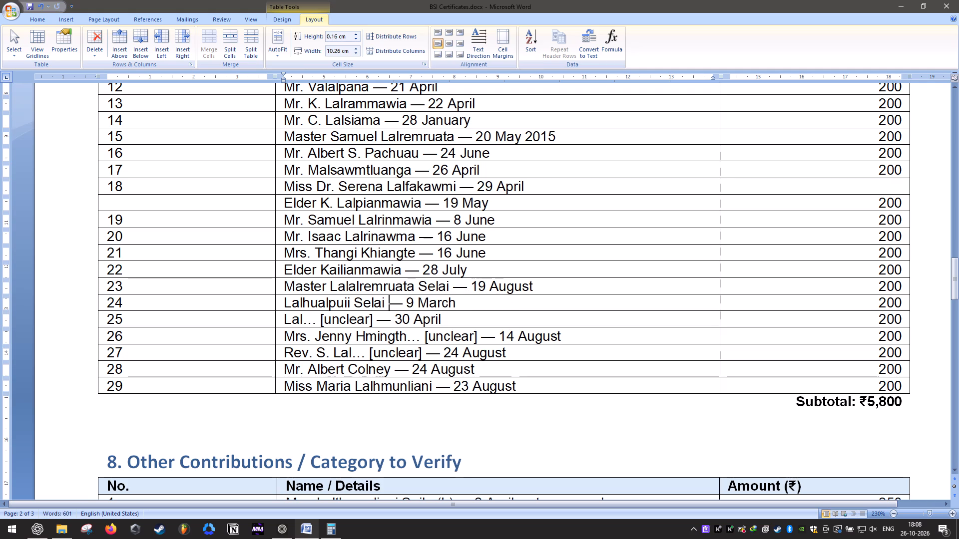
pyautogui.click(310, 304)
# Correct the first name in Birthday entry 24 to "Lalruatpuia".
pyautogui.press('BackSpace')
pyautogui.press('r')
pyautogui.press('Right')
pyautogui.press('Right')
pyautogui.press('Right')
pyautogui.press('BackSpace')
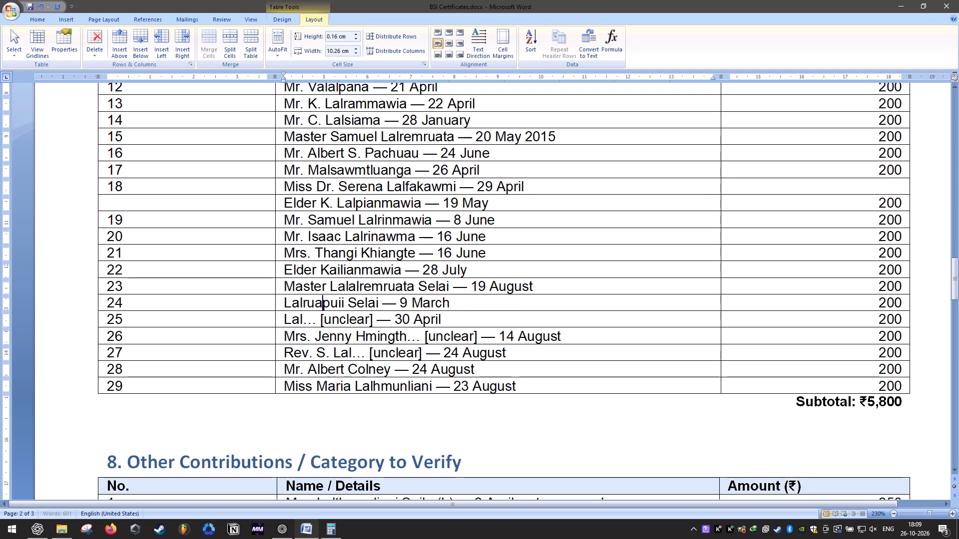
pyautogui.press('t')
pyautogui.press('Right')
pyautogui.press('Right')
pyautogui.press('Right')
pyautogui.press('Right')
pyautogui.press('BackSpace')
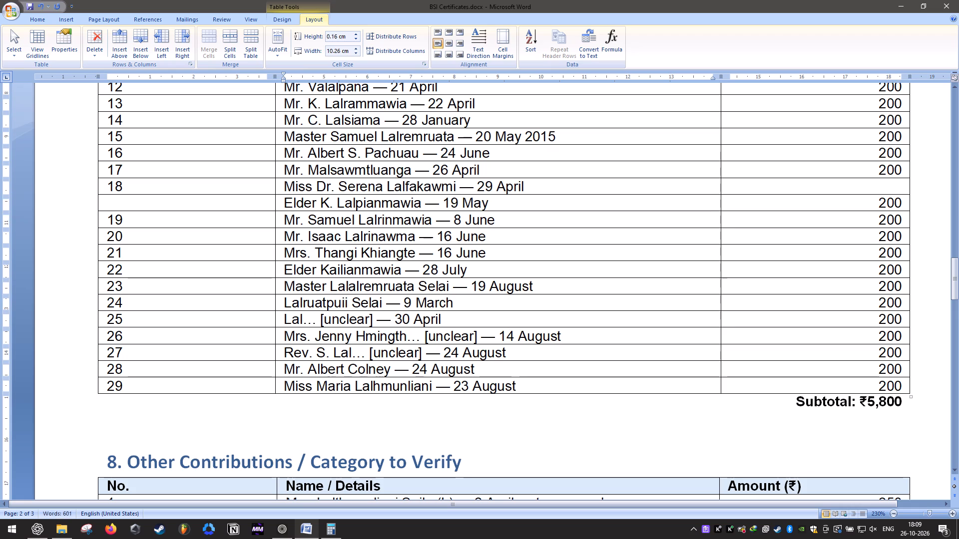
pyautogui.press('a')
# Add the title "Master" before the name in Birthday entry 24.
pyautogui.hotkey('ctrl', 'Left')
pyautogui.hotkey('ctrl', 'Down')
pyautogui.hotkey('ctrl', 'Left')
pyautogui.hotkey('ctrl', 'Left')
pyautogui.hotkey('ctrl', 'Left')
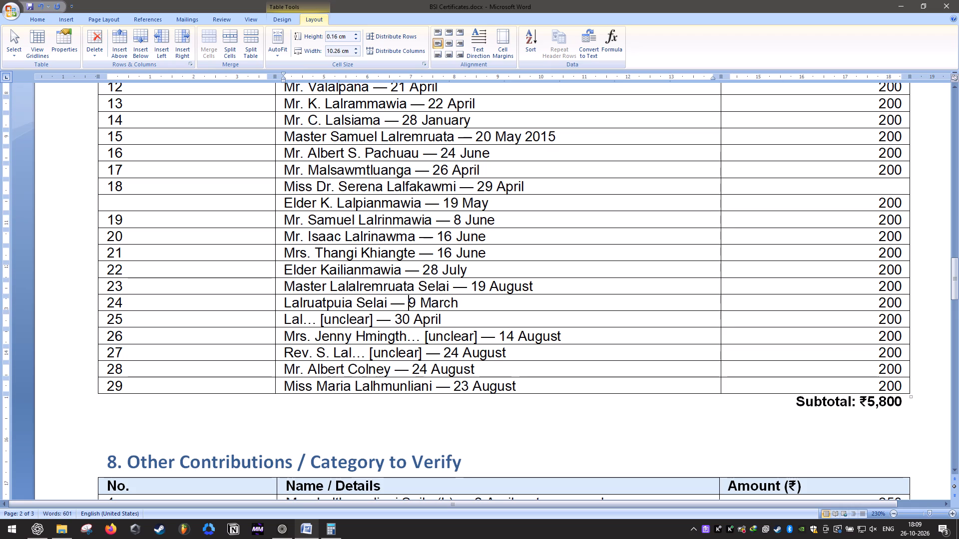
pyautogui.hotkey('ctrl', 'Left')
pyautogui.hotkey('ctrl', 'Left')
pyautogui.hotkey('ctrl', 'Left')
pyautogui.hotkey('ctrl', 'Left')
pyautogui.hotkey('ctrl', 'Right')
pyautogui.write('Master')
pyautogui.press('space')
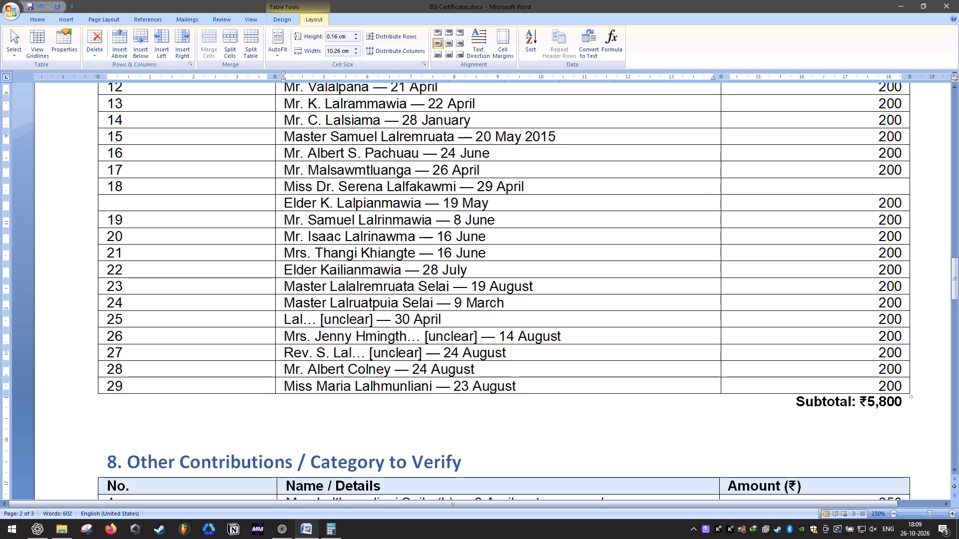
# Replace "… [unclear]" after "Lal" in Birthday entry 25 with "ruatsanga" and put the title "Master" before the name.
pyautogui.moveTo(374, 320); pyautogui.dragTo(312, 321)
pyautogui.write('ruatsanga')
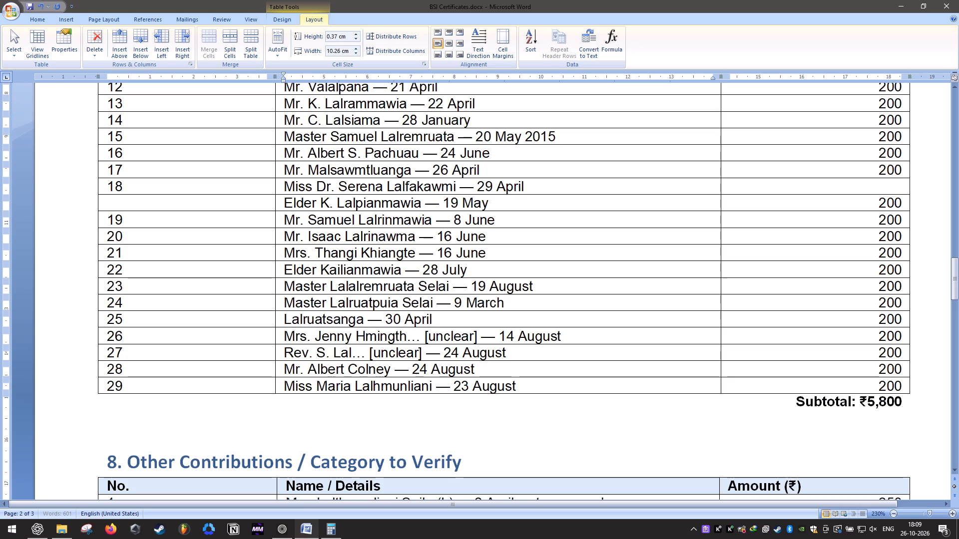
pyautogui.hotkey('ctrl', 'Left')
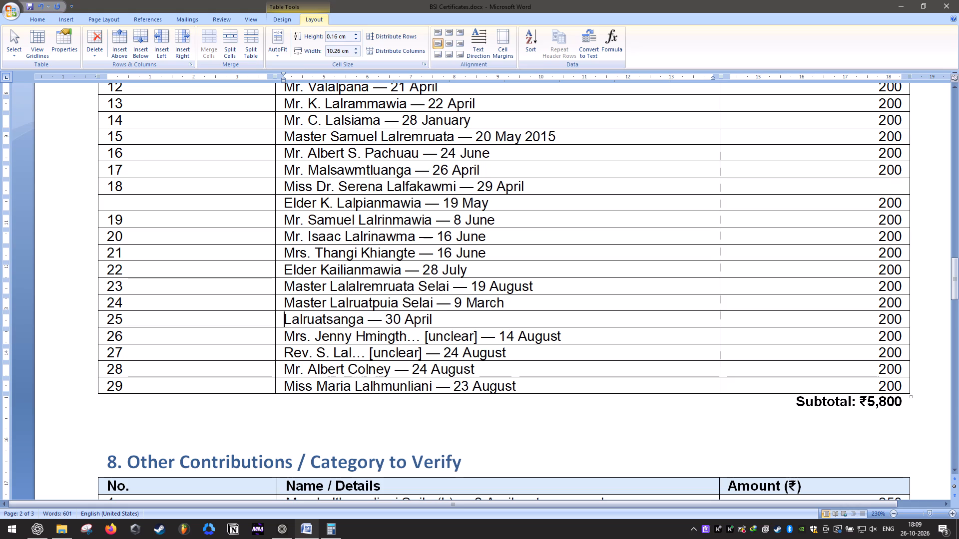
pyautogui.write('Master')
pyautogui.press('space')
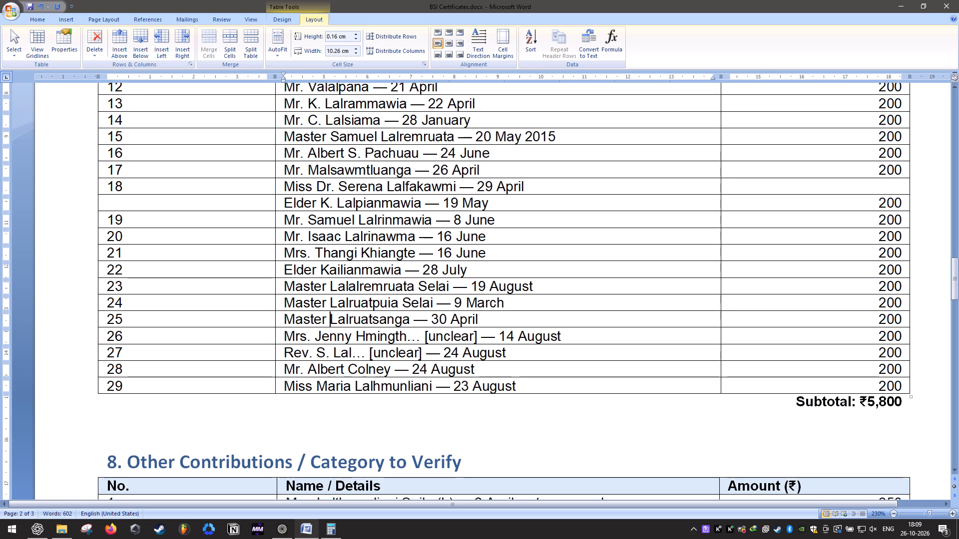
pyautogui.moveTo(477, 336); pyautogui.dragTo(410, 337)
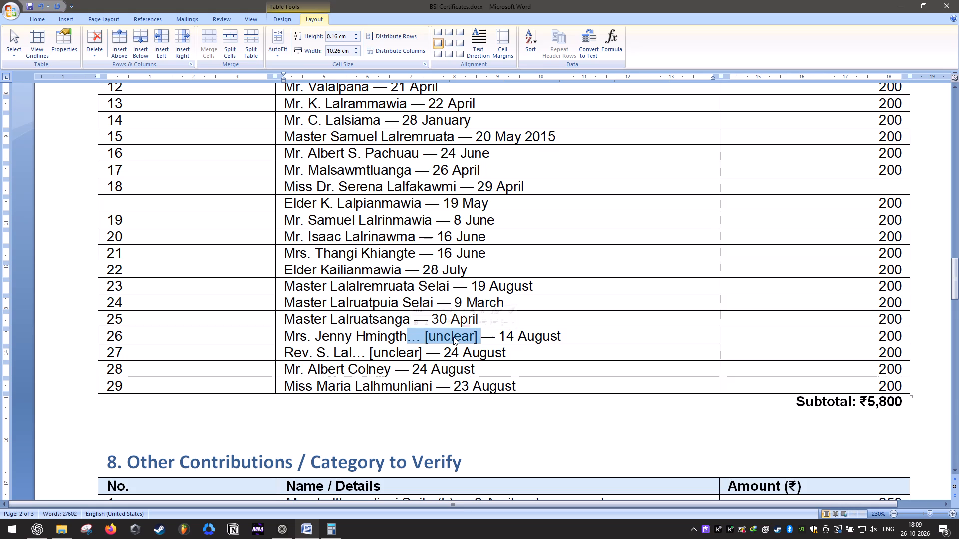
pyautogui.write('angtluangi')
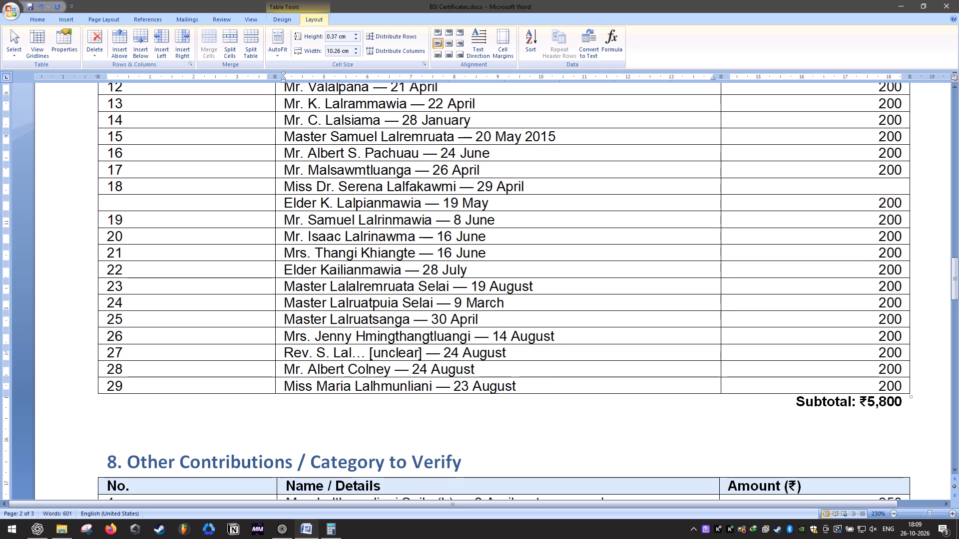
# Replace "… [unclear]" after "Lal" in Birthday entry 27 with "rinzuala".
pyautogui.moveTo(421, 353); pyautogui.dragTo(387, 353)
pyautogui.moveTo(387, 353); pyautogui.dragTo(356, 355)
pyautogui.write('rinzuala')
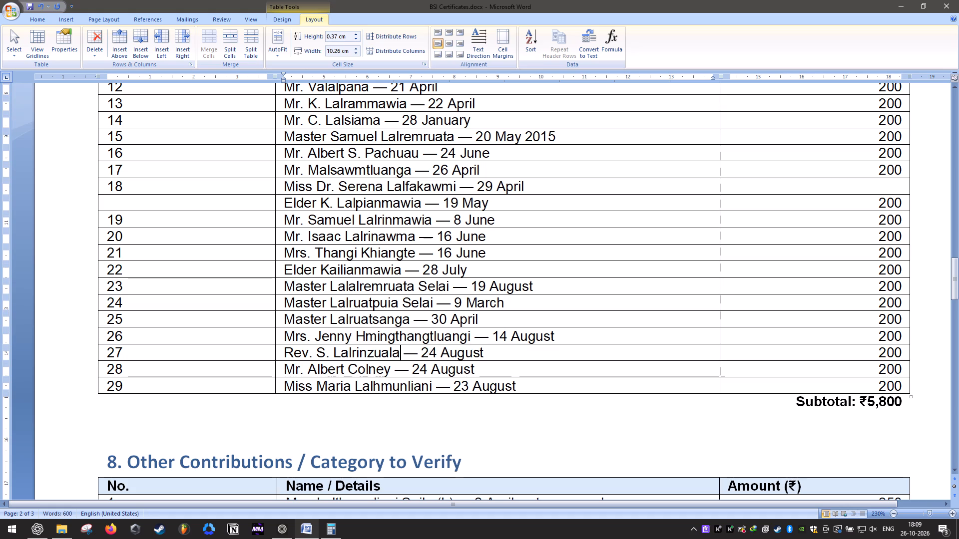
# Set the date in Birthday entry 27 to 19 July.
pyautogui.click(434, 354)
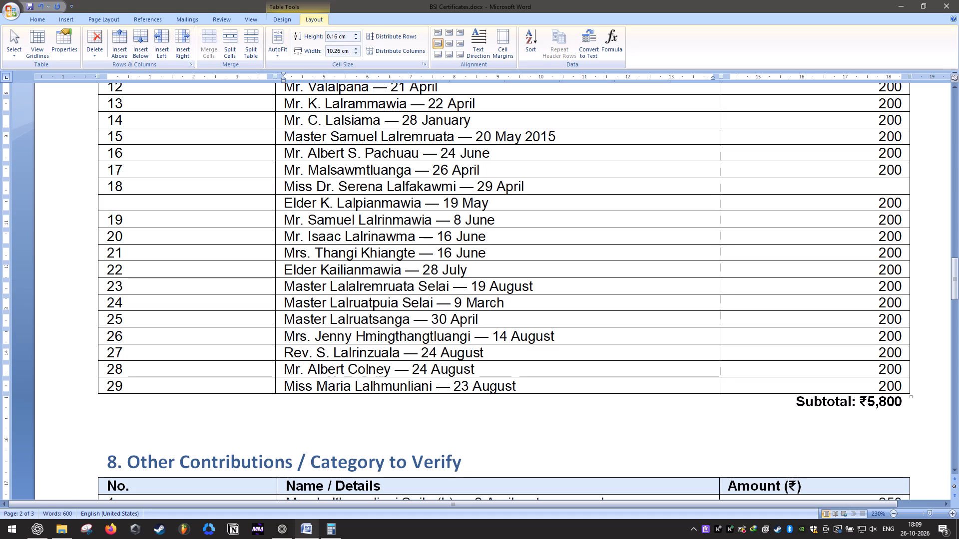
pyautogui.press('BackSpace')
pyautogui.press('BackSpace')
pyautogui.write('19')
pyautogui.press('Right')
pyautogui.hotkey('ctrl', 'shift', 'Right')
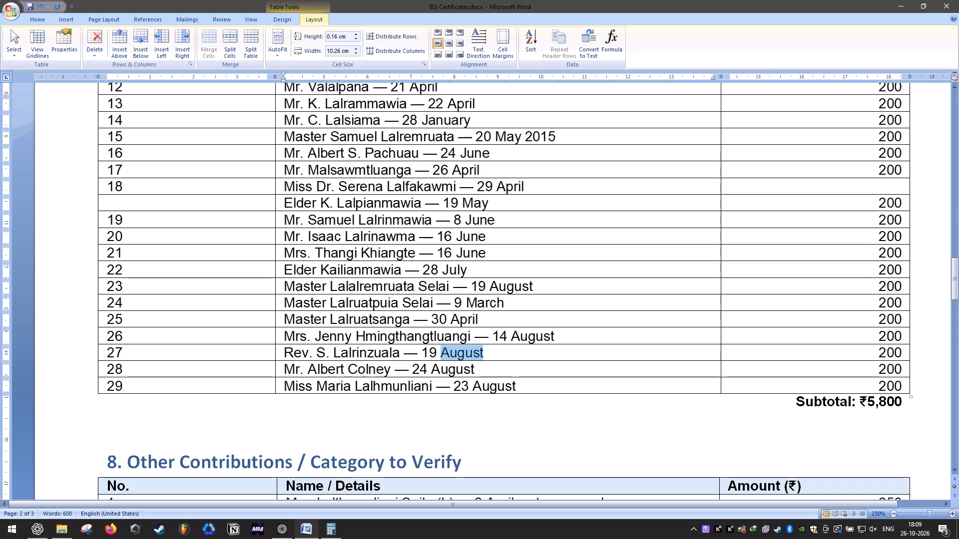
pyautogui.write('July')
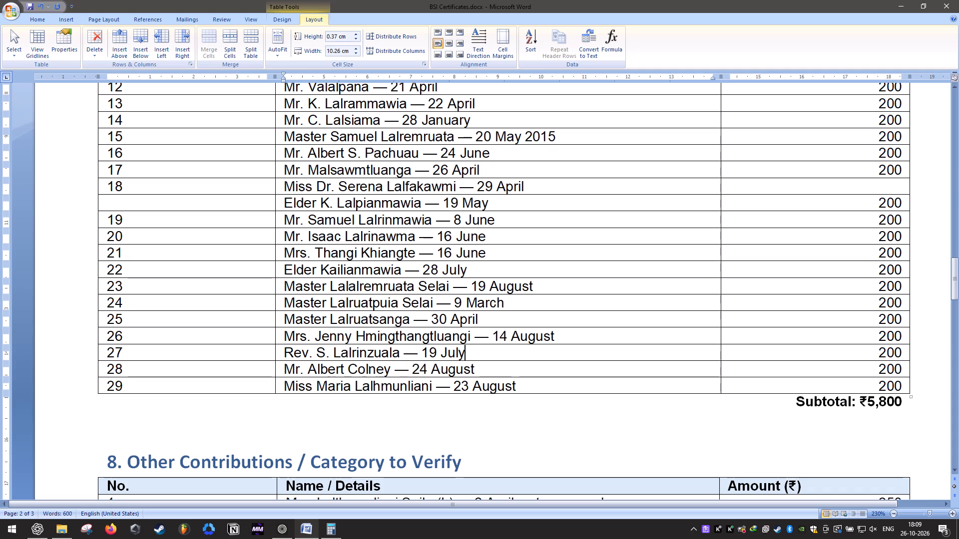
pyautogui.scroll(-1, 552, 382)
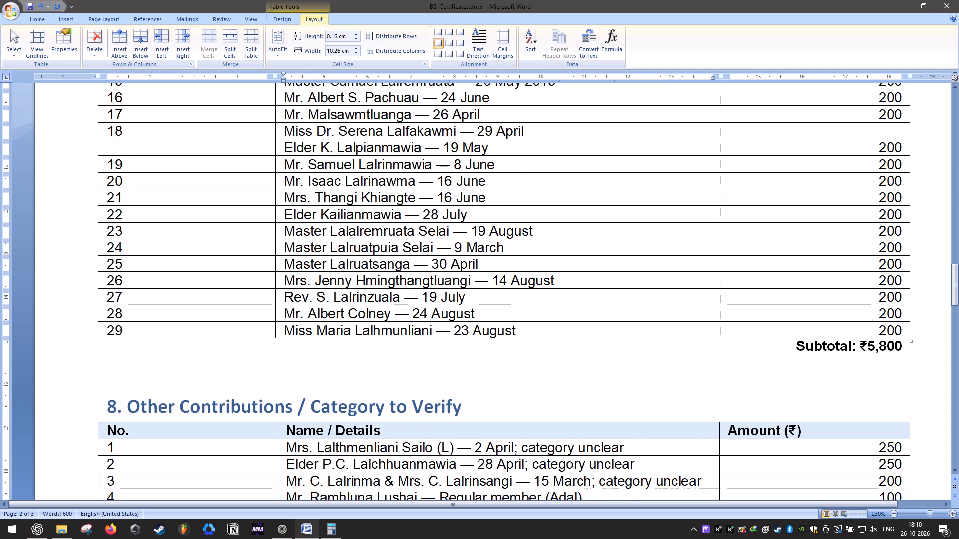
pyautogui.click(394, 332)
pyautogui.press('BackSpace')
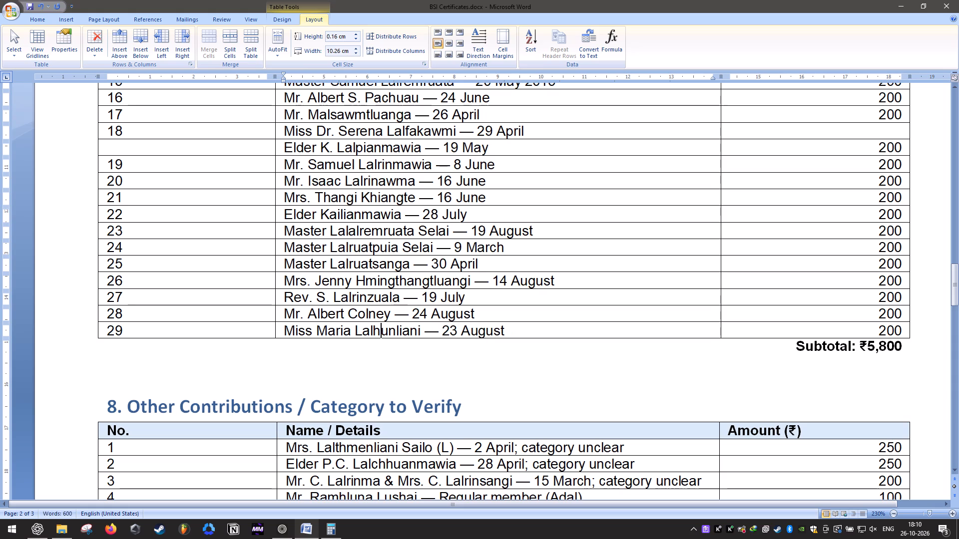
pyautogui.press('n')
pyautogui.press('Right')
pyautogui.press('Right')
pyautogui.press('Right')
pyautogui.press('Left')
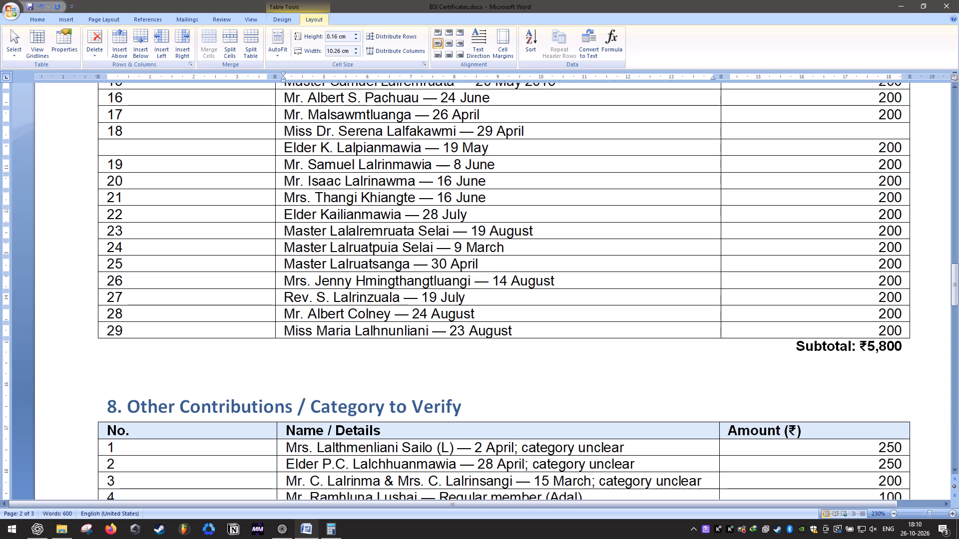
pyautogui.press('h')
pyautogui.press('Right')
pyautogui.press('Right')
pyautogui.press('Right')
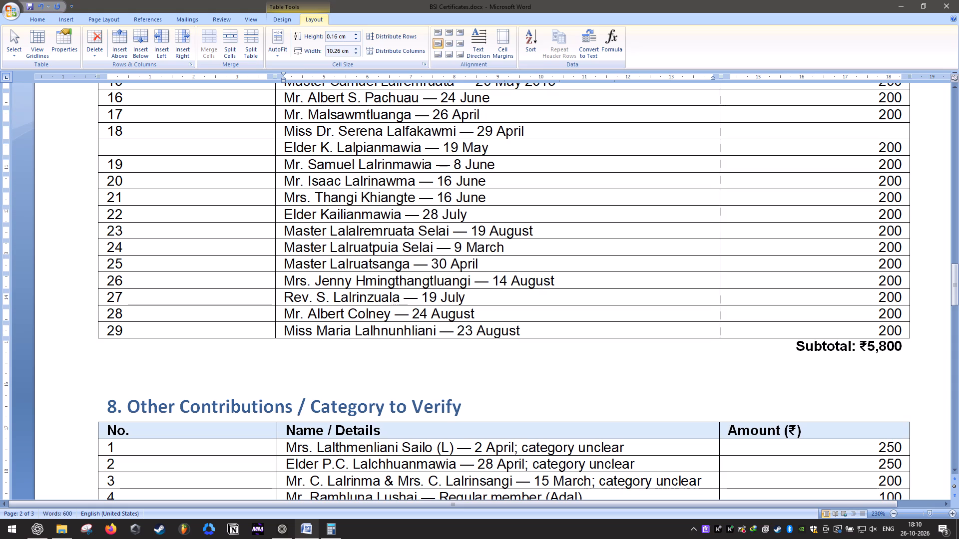
pyautogui.press('Left')
pyautogui.press('Left')
pyautogui.press('Left')
pyautogui.hotkey('ctrl', 'Left')
pyautogui.press('Right')
pyautogui.press('Right')
pyautogui.press('Right')
pyautogui.press('Right')
pyautogui.press('BackSpace')
pyautogui.press('Right')
pyautogui.press('Right')
pyautogui.press('Right')
pyautogui.press('Right')
pyautogui.press('Right')
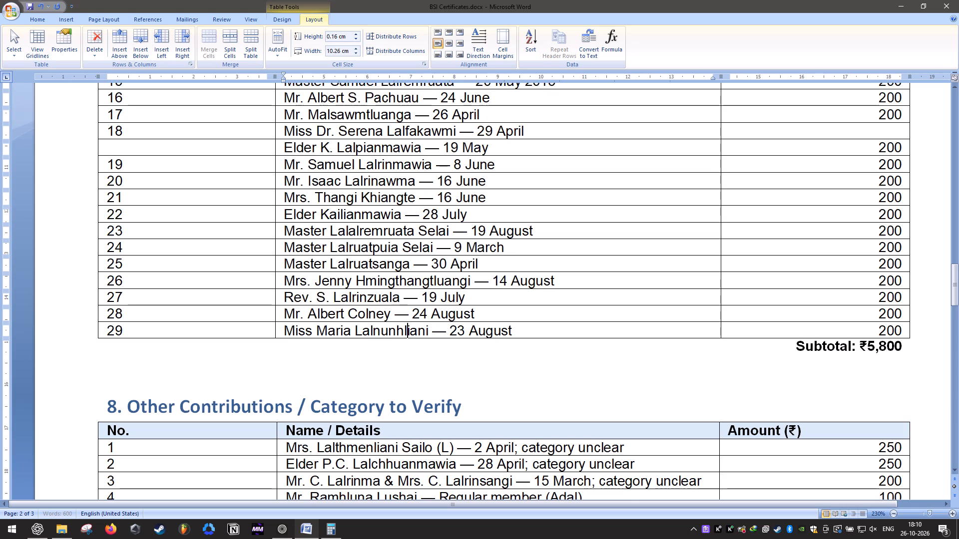
pyautogui.press('Right')
pyautogui.press('Right')
pyautogui.press('Right')
pyautogui.press('Right')
pyautogui.hotkey('shift', 'Left')
pyautogui.hotkey('shift', 'Left')
pyautogui.hotkey('shift', 'Left')
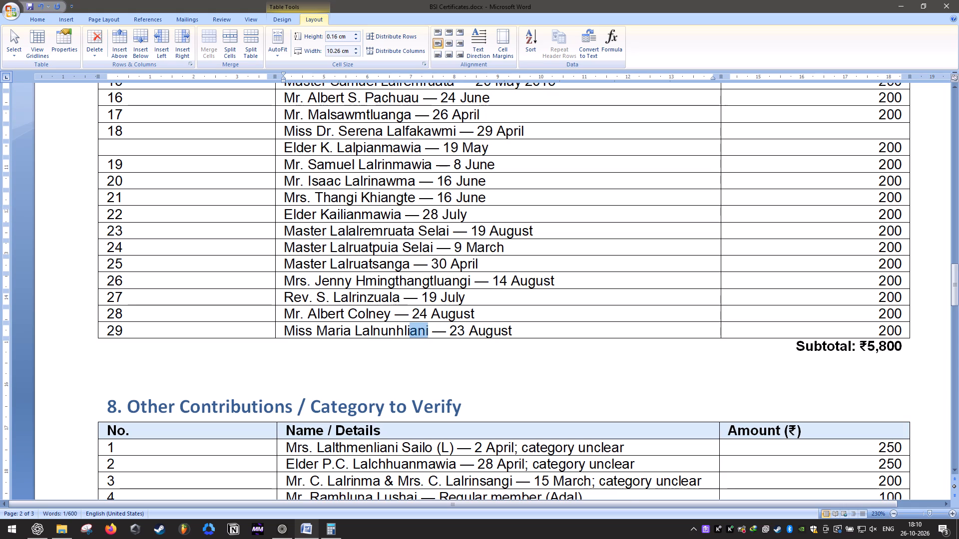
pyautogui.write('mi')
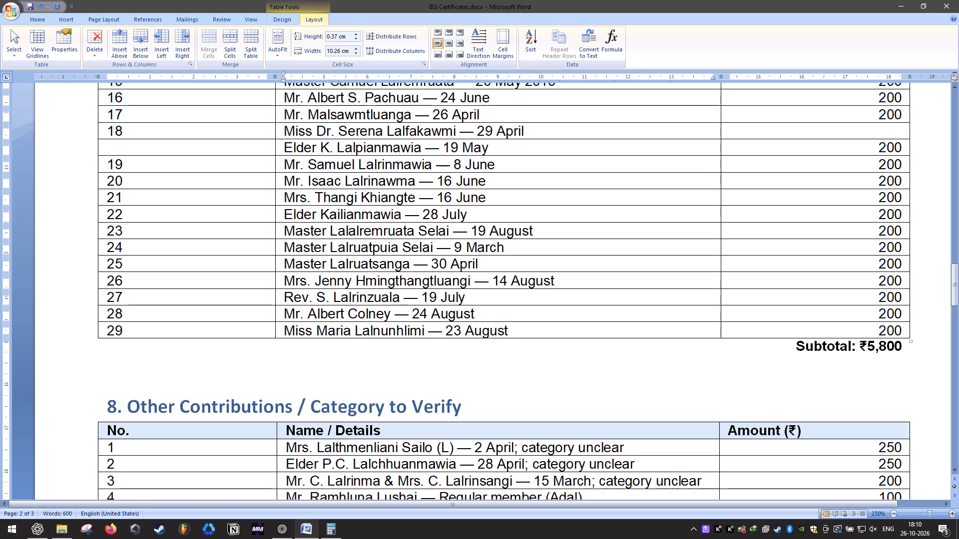
pyautogui.click(571, 327)
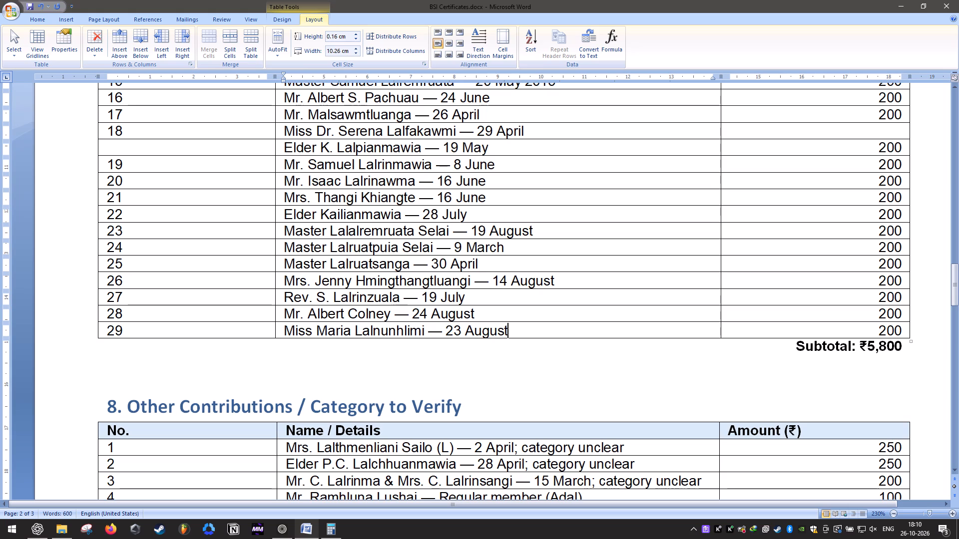
# Rename the section 8 heading as "Regular Member", keeping its number.
pyautogui.scroll(-3, 575, 327)
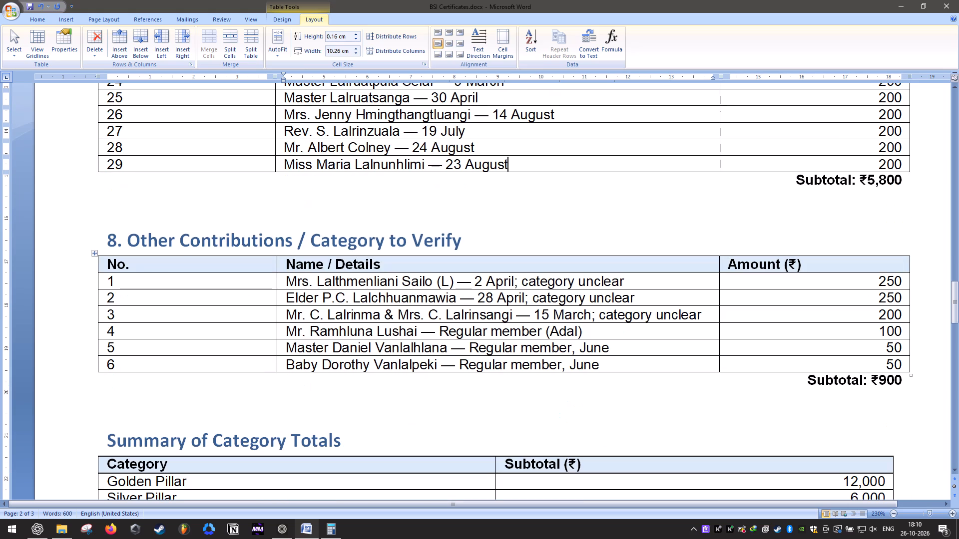
pyautogui.scroll(2, 571, 327)
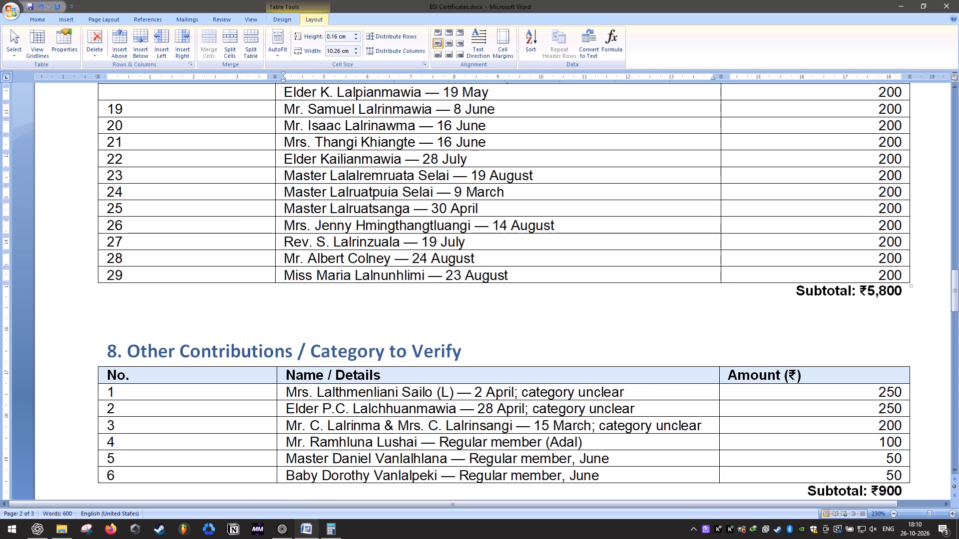
pyautogui.click(654, 275)
pyautogui.scroll(-2, 557, 284)
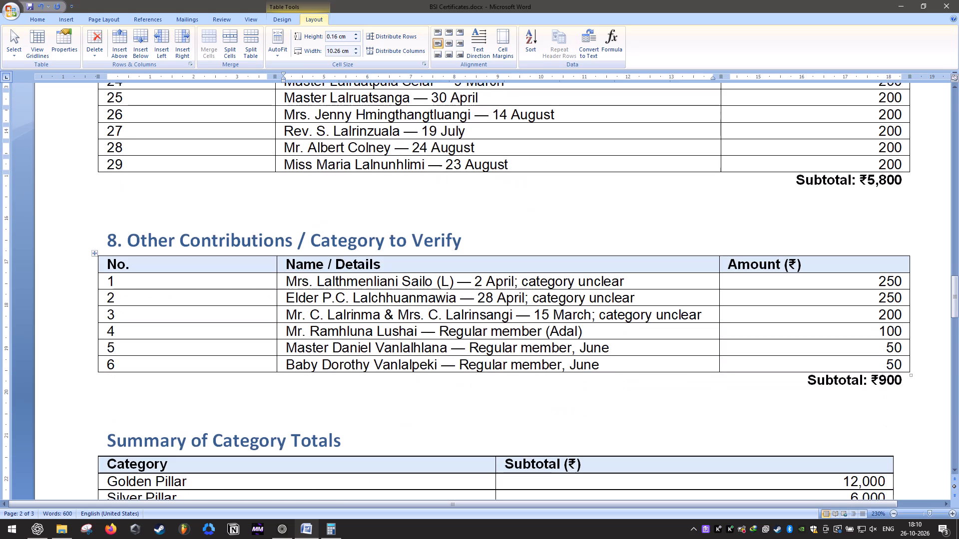
pyautogui.scroll(-1, 557, 284)
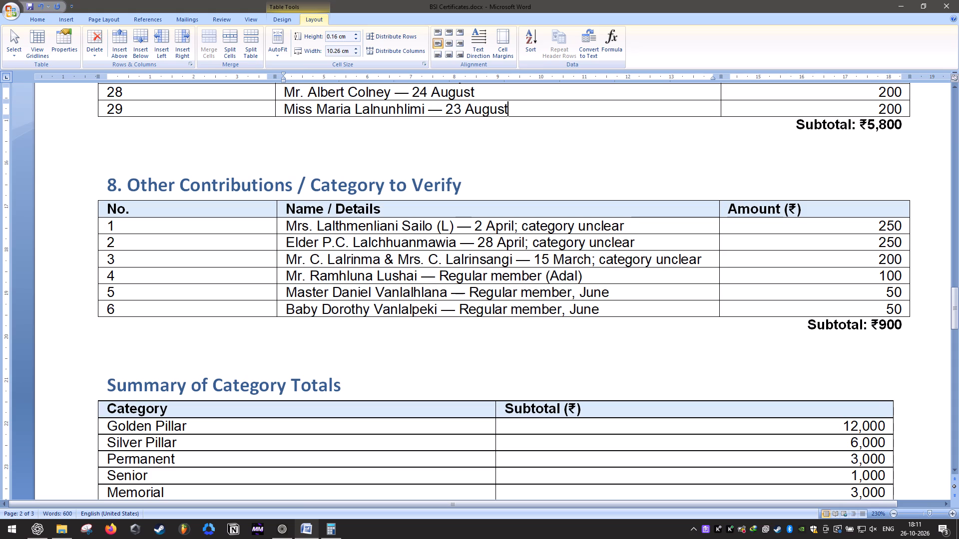
pyautogui.moveTo(463, 182); pyautogui.dragTo(165, 177)
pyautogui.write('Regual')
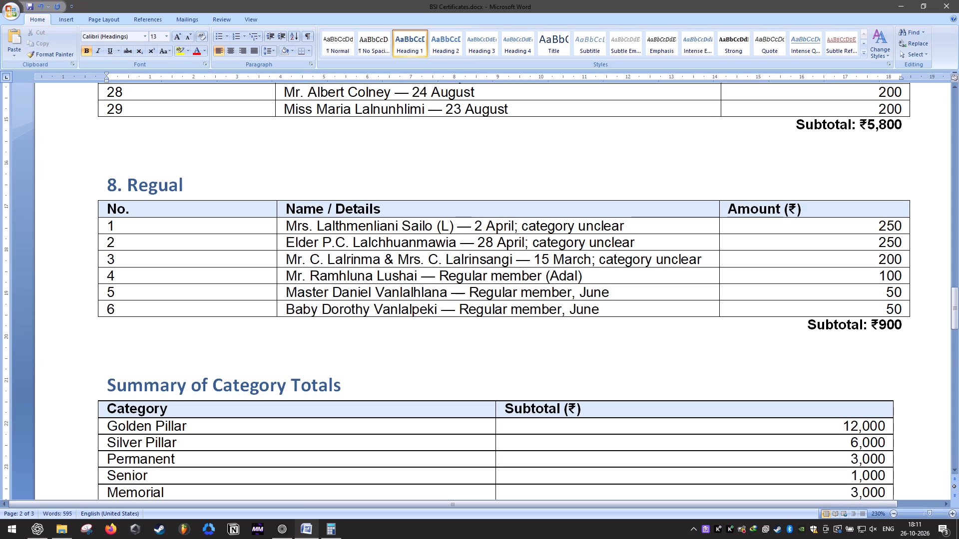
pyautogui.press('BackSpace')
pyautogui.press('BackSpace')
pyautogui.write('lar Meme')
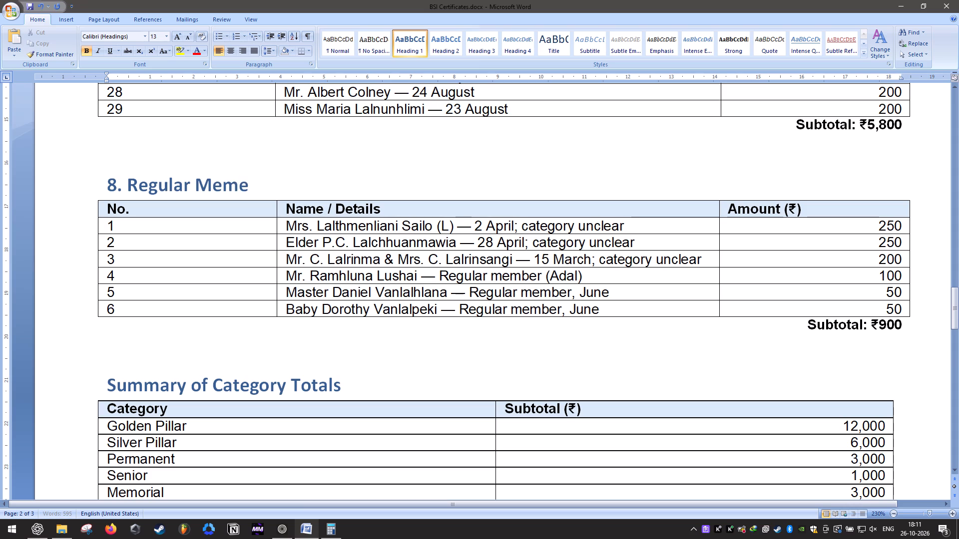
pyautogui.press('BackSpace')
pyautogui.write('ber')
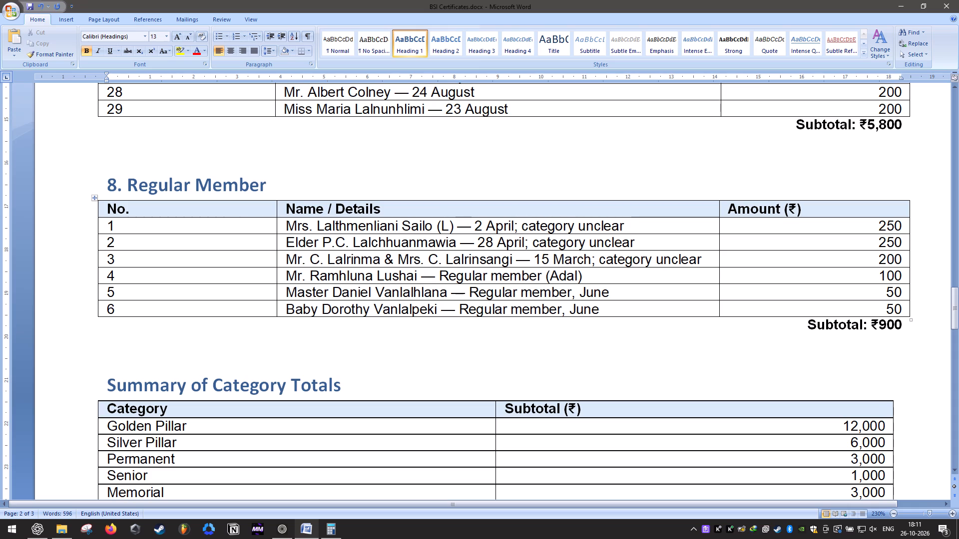
# Insert an empty row below entry 6 at the end of the Regular Member table.
pyautogui.click(636, 309)
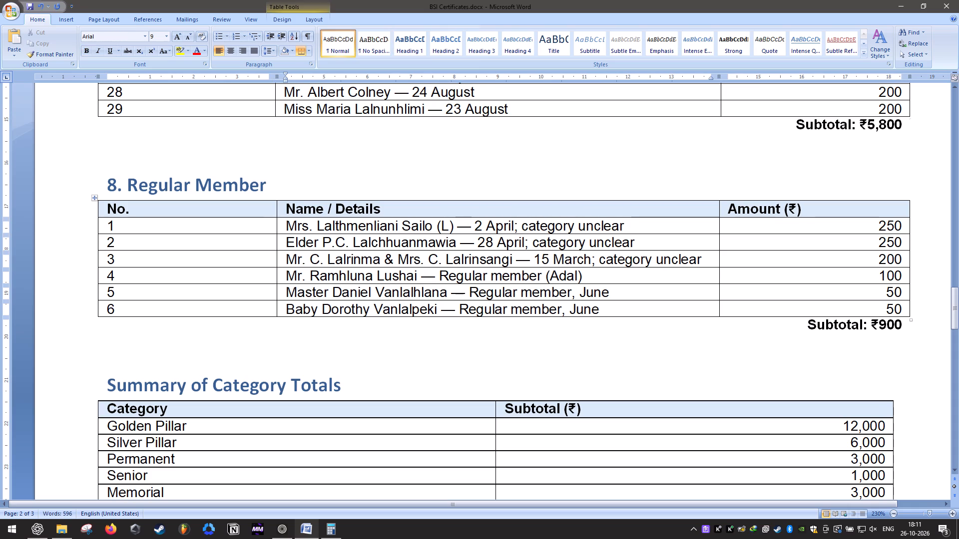
pyautogui.click(318, 20)
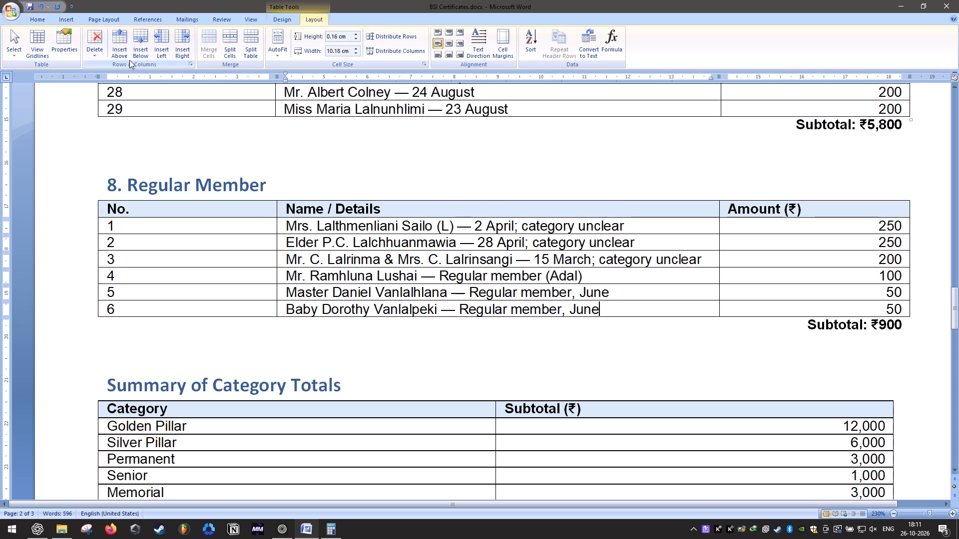
pyautogui.click(137, 55)
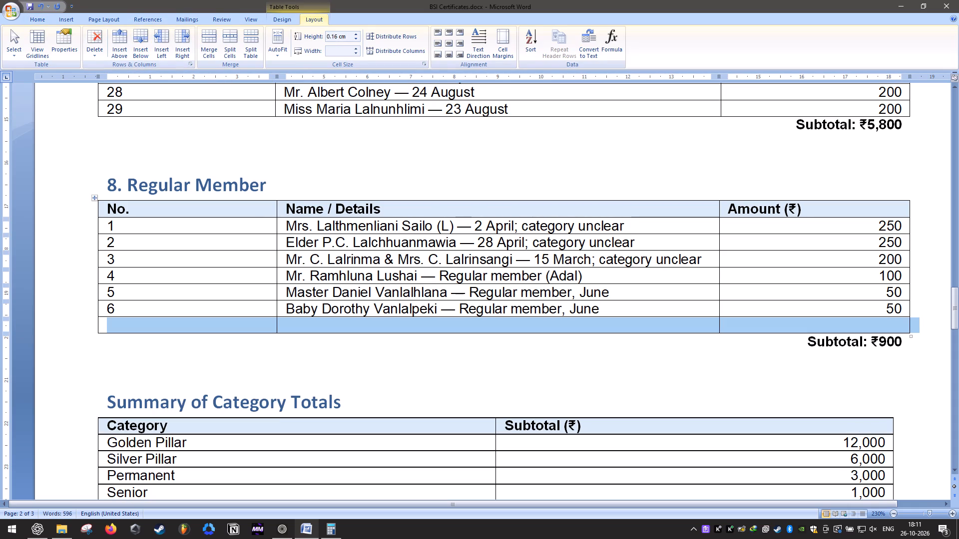
# Reduce the details after the dash in Regular Member entry 4 to "(Adult)", correcting the bracketed word and removing "Regular member".
pyautogui.moveTo(630, 230); pyautogui.dragTo(290, 229)
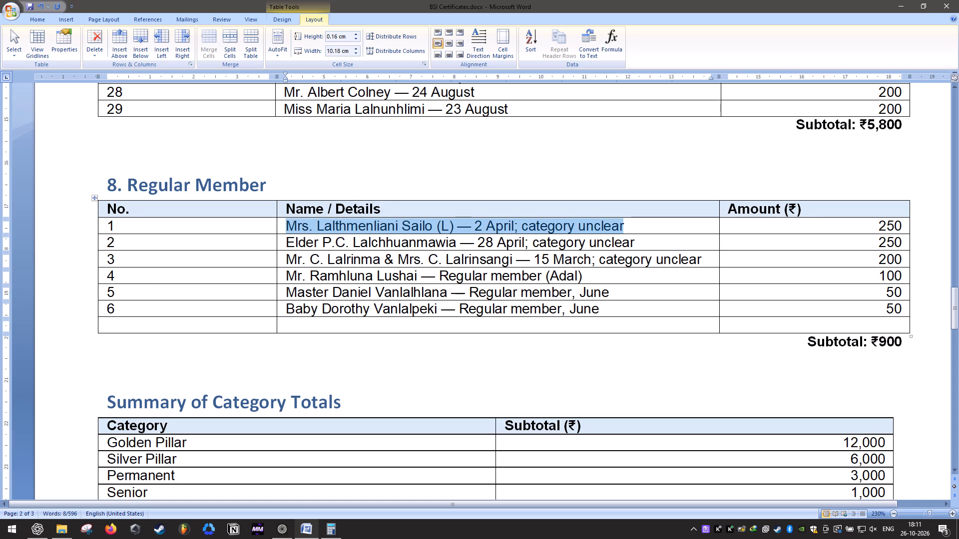
pyautogui.click(602, 274)
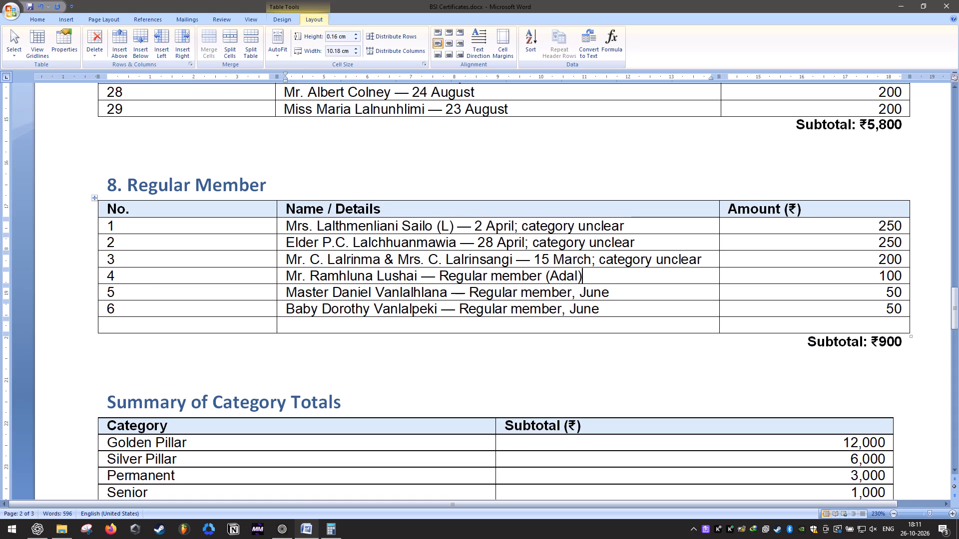
pyautogui.click(576, 279)
pyautogui.press('BackSpace')
pyautogui.press('BackSpace')
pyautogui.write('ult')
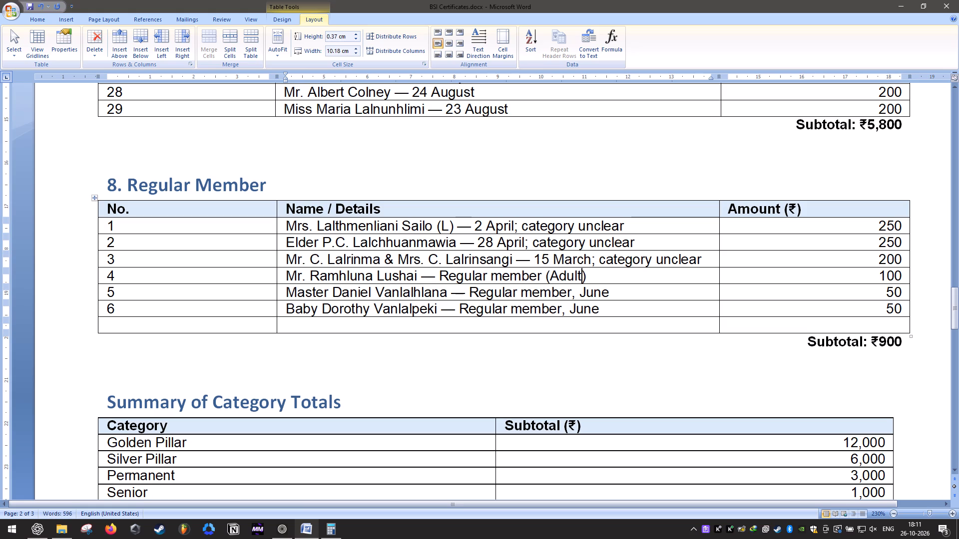
pyautogui.moveTo(445, 275); pyautogui.dragTo(536, 278)
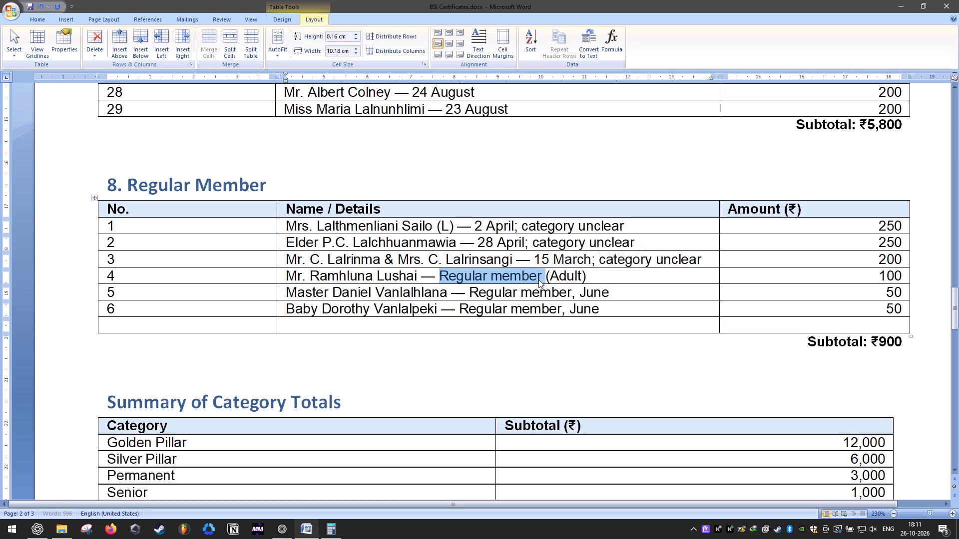
pyautogui.press('BackSpace')
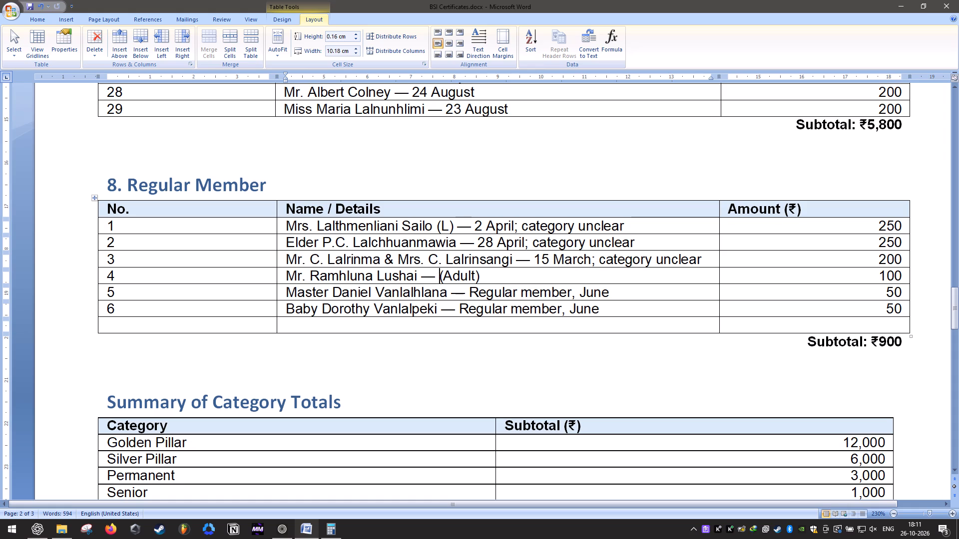
# Replace the name ending "hlana" in Regular Member entry 5 with "thara".
pyautogui.moveTo(447, 292); pyautogui.dragTo(416, 292)
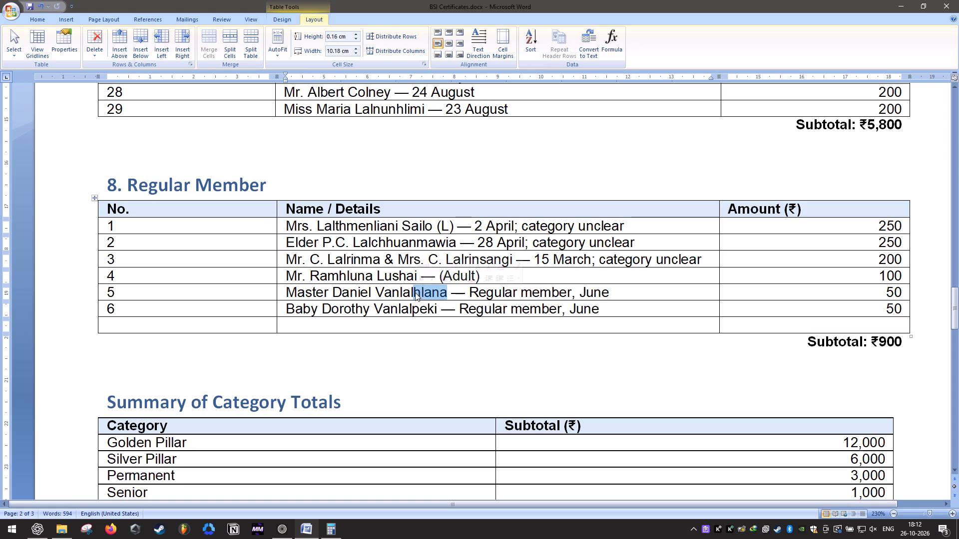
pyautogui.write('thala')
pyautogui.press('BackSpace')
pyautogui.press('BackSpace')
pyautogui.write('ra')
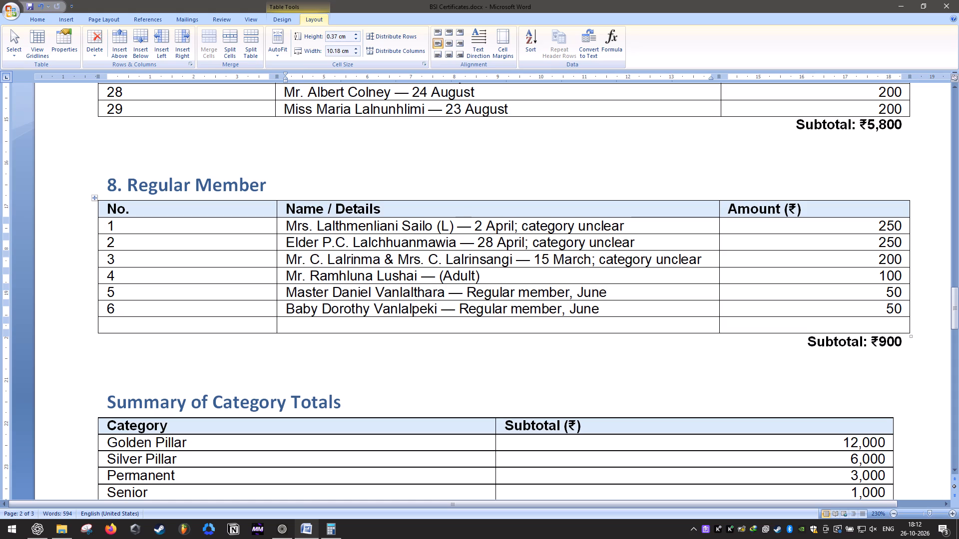
# Replace the details after the names in Regular Member entries 5 and 6 with "Junior".
pyautogui.moveTo(620, 291); pyautogui.dragTo(607, 291)
pyautogui.moveTo(607, 291); pyautogui.dragTo(481, 292)
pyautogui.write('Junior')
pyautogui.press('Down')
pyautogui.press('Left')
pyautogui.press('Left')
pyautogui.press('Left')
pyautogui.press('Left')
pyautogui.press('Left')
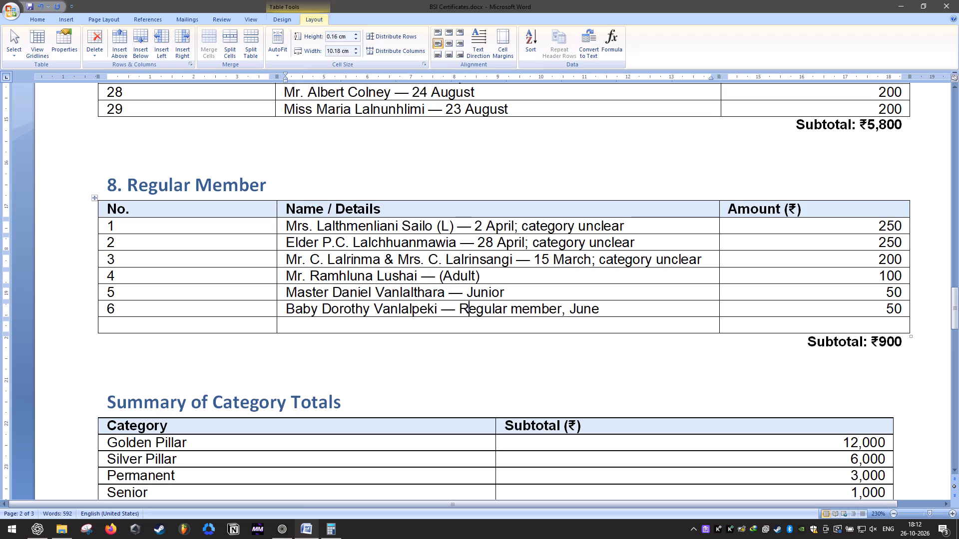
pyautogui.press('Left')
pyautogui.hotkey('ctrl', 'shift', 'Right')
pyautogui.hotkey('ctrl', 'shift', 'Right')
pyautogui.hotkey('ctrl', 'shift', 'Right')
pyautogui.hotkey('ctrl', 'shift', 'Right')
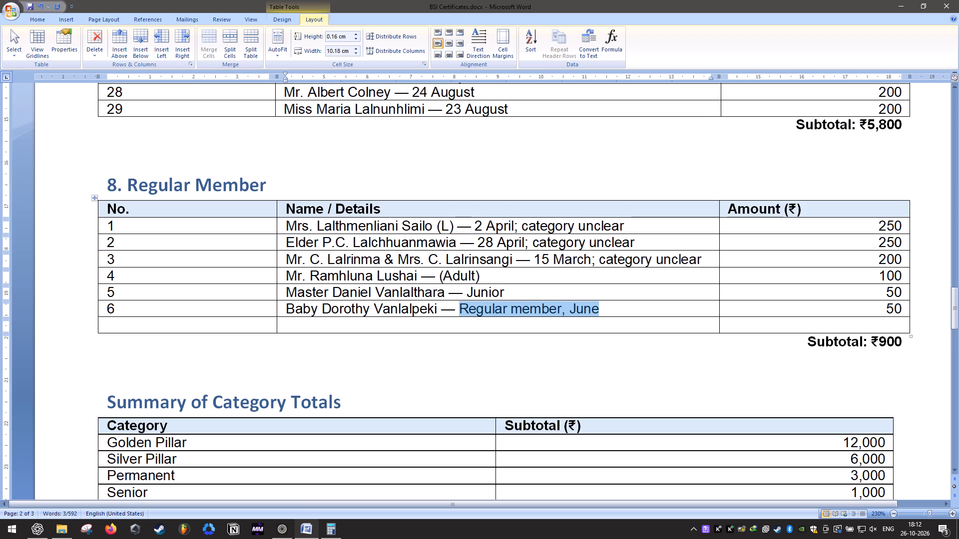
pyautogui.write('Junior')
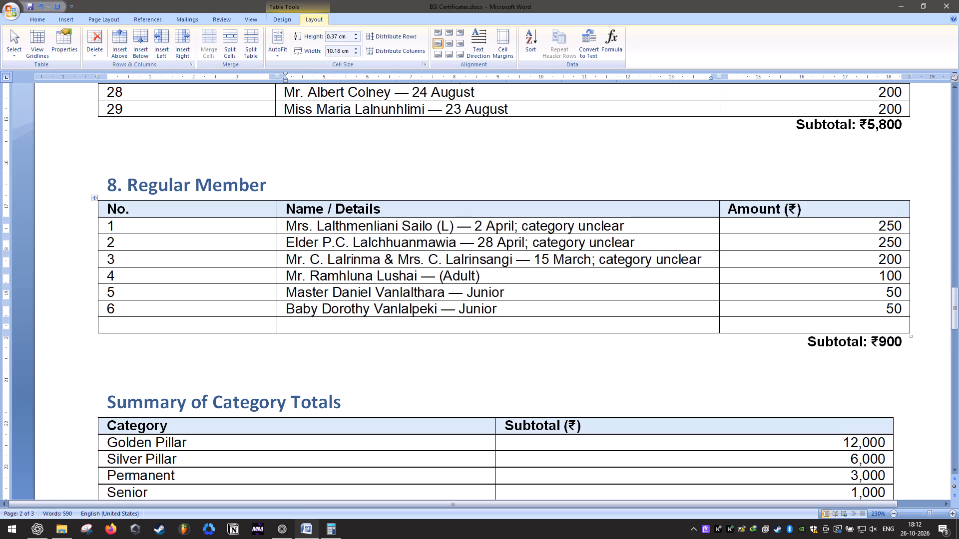
# Delete the first three Regular Member rows, the entries marked "category unclear".
pyautogui.moveTo(707, 261); pyautogui.dragTo(455, 252)
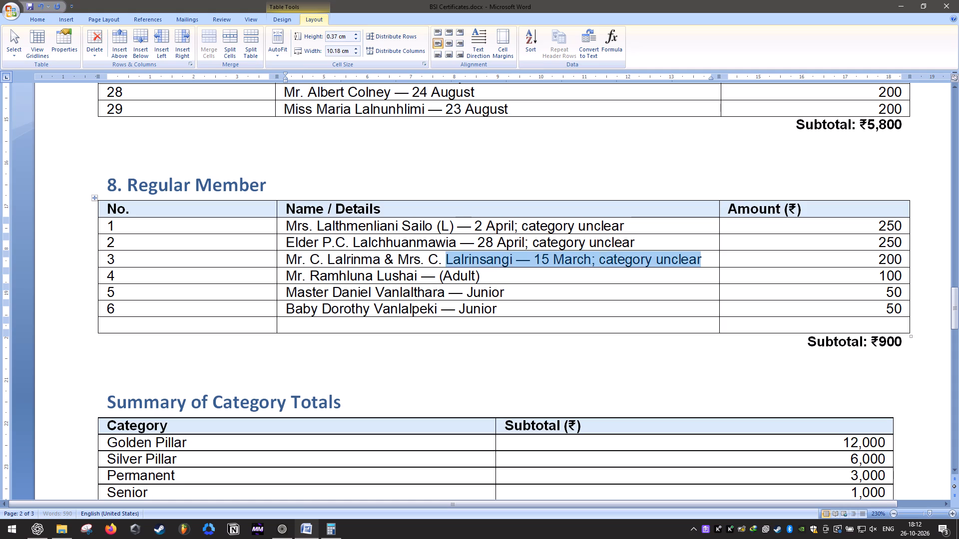
pyautogui.moveTo(455, 252); pyautogui.dragTo(326, 228)
pyautogui.press('BackSpace')
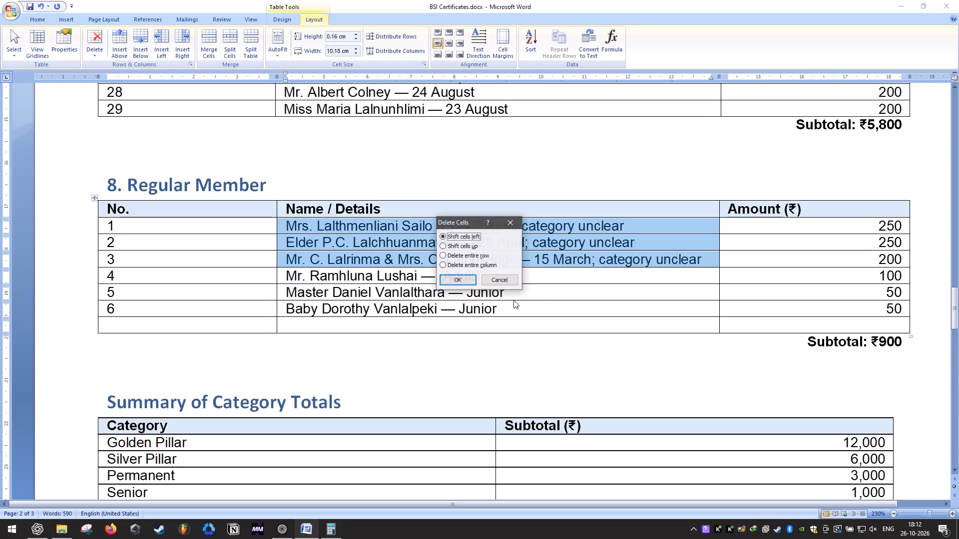
pyautogui.click(510, 280)
pyautogui.click(96, 54)
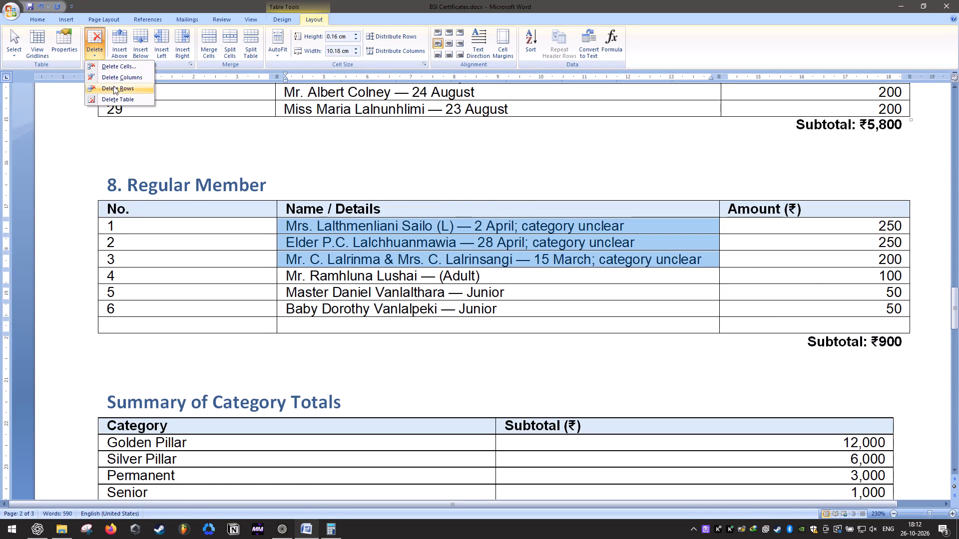
pyautogui.click(113, 86)
# Renumber the three remaining Regular Member entries as 1, 2 and 3.
pyautogui.moveTo(151, 261); pyautogui.dragTo(139, 239)
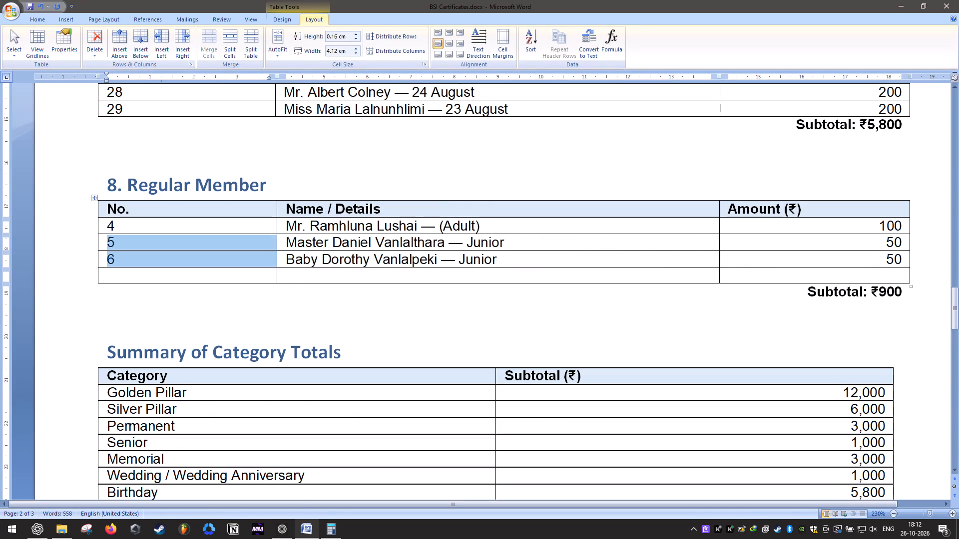
pyautogui.moveTo(139, 239); pyautogui.dragTo(131, 224)
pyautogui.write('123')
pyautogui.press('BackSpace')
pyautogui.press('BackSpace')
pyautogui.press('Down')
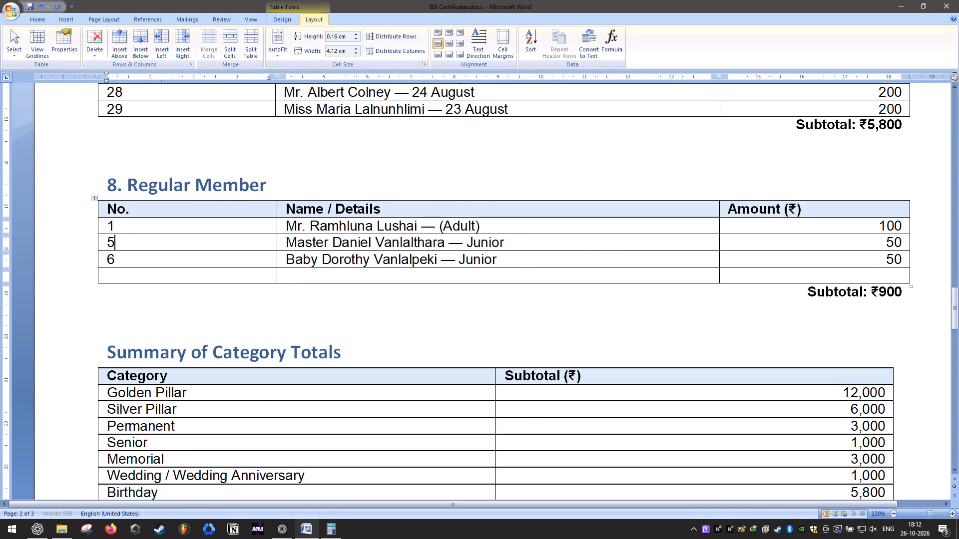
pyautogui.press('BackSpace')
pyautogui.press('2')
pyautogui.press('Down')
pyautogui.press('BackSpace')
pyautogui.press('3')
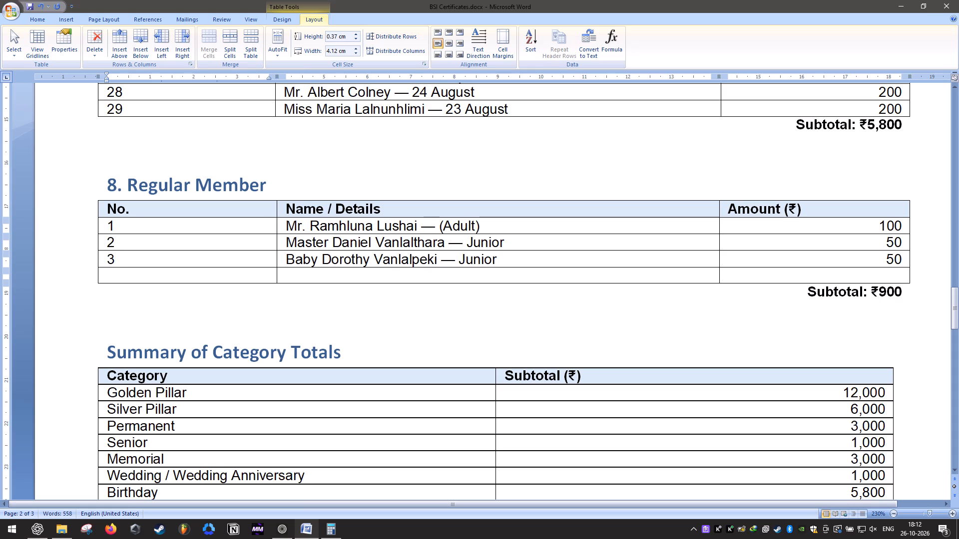
# Set the Regular Member subtotal to ₹200 and save the document.
pyautogui.click(885, 293)
pyautogui.press('BackSpace')
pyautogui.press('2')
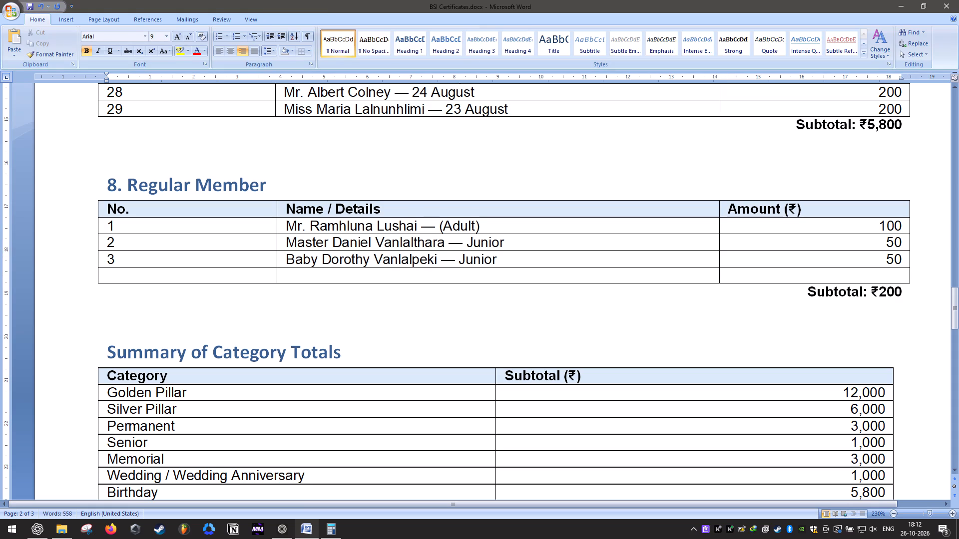
pyautogui.click(850, 274)
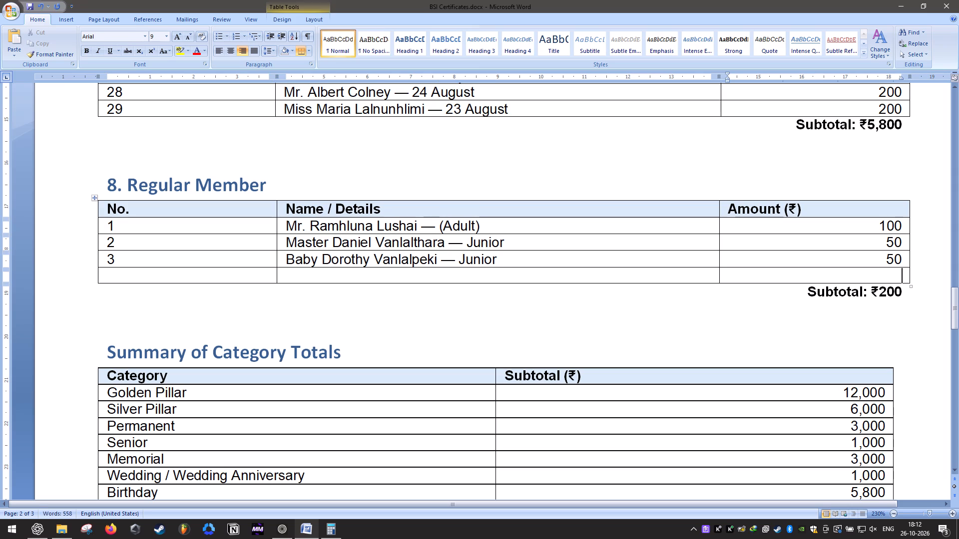
pyautogui.hotkey('ctrl', 's')
# Number the unnumbered row after Birthday entry 18 as 19 and renumber the rows below it 20 to 30.
pyautogui.scroll(8, 884, 265)
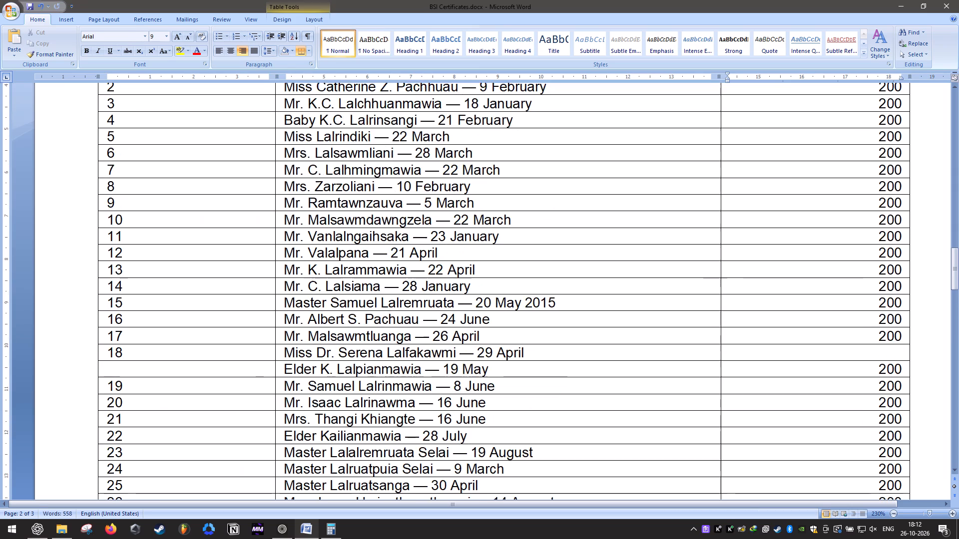
pyautogui.scroll(3, 885, 266)
pyautogui.scroll(-3, 885, 266)
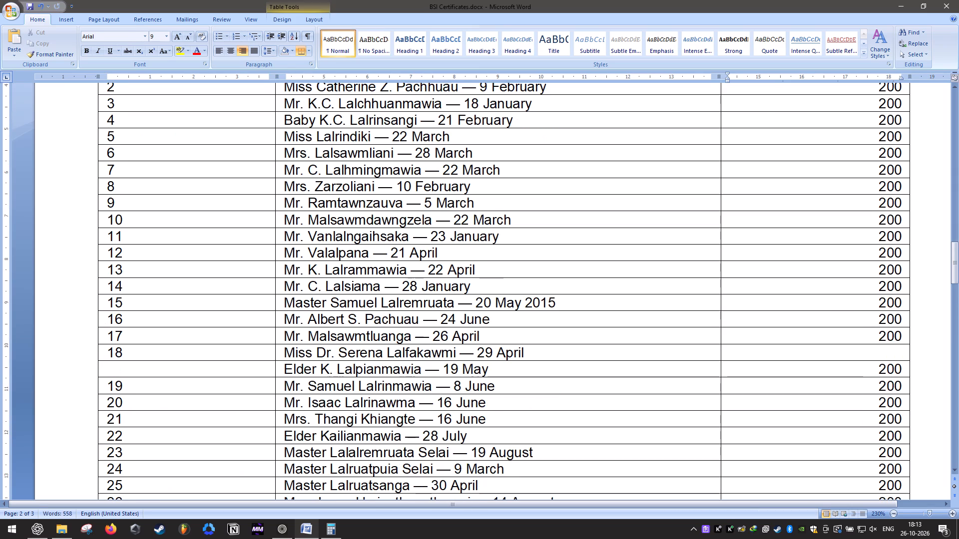
pyautogui.scroll(-3, 203, 332)
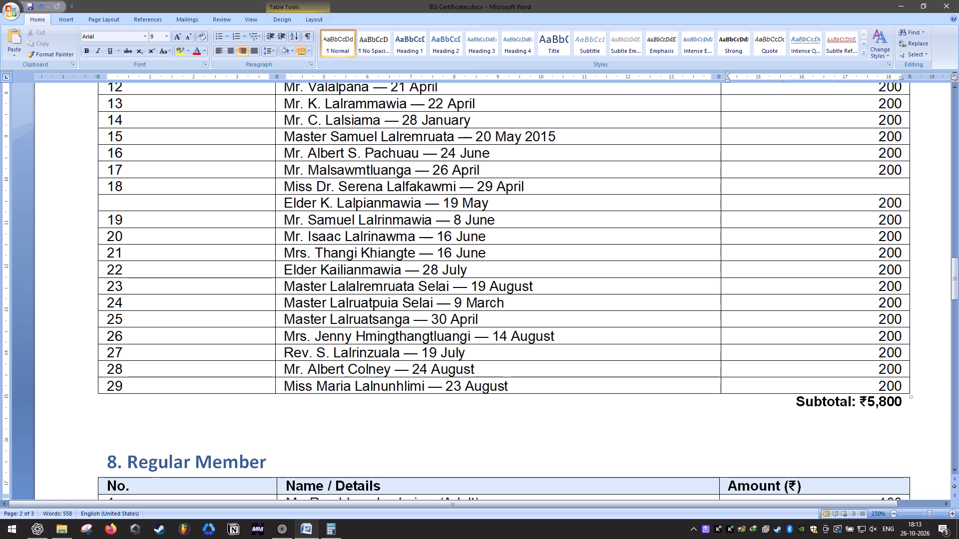
pyautogui.click(131, 206)
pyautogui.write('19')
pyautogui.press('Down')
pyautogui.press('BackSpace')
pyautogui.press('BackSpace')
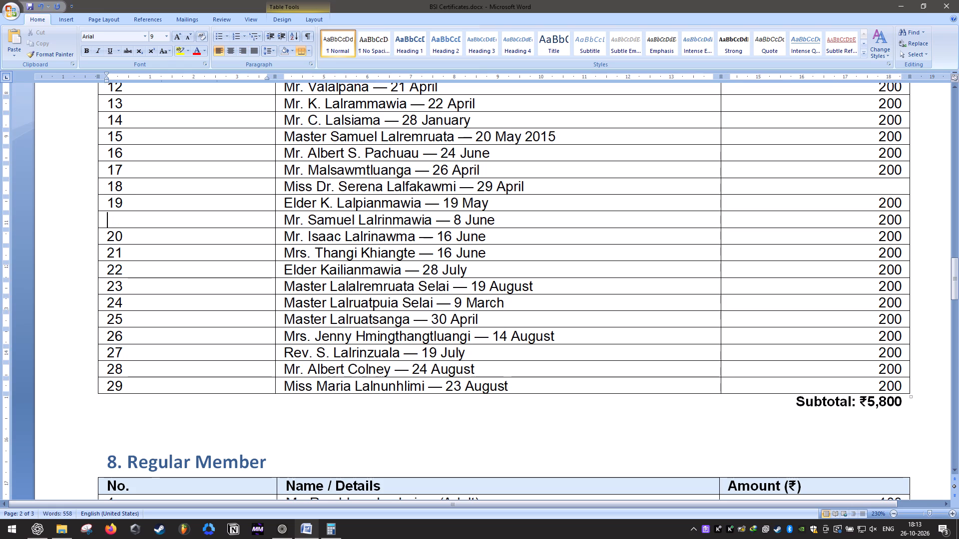
pyautogui.moveTo(137, 387); pyautogui.dragTo(104, 240)
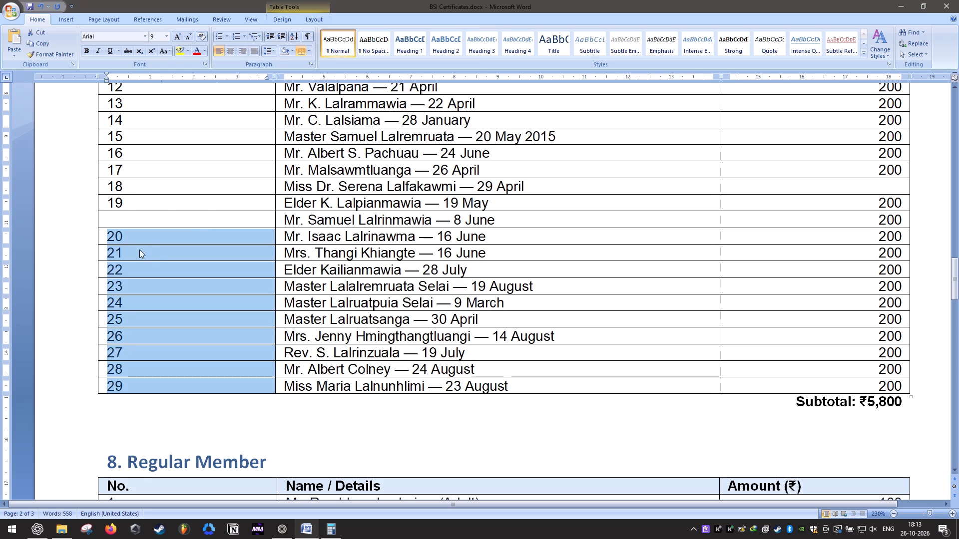
pyautogui.hotkey('ctrl', 'x')
pyautogui.moveTo(142, 219); pyautogui.dragTo(148, 365)
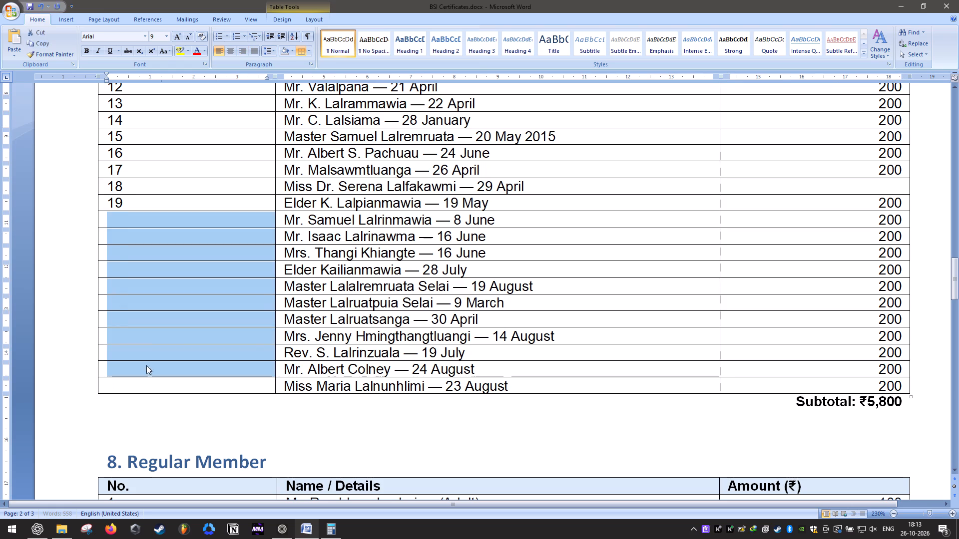
pyautogui.hotkey('ctrl', 'v')
pyautogui.click(134, 386)
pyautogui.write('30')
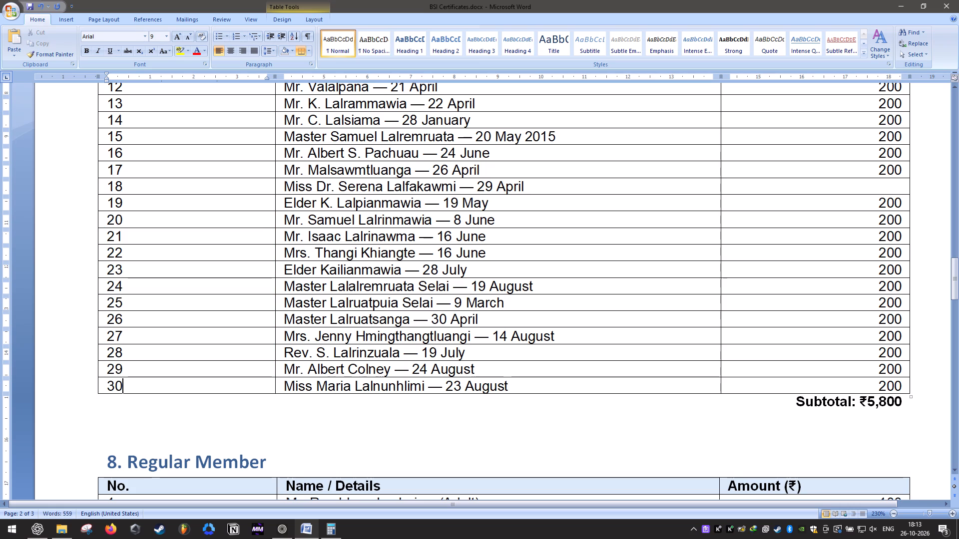
# Enter 200 as the amount for Birthday entry 18.
pyautogui.click(897, 186)
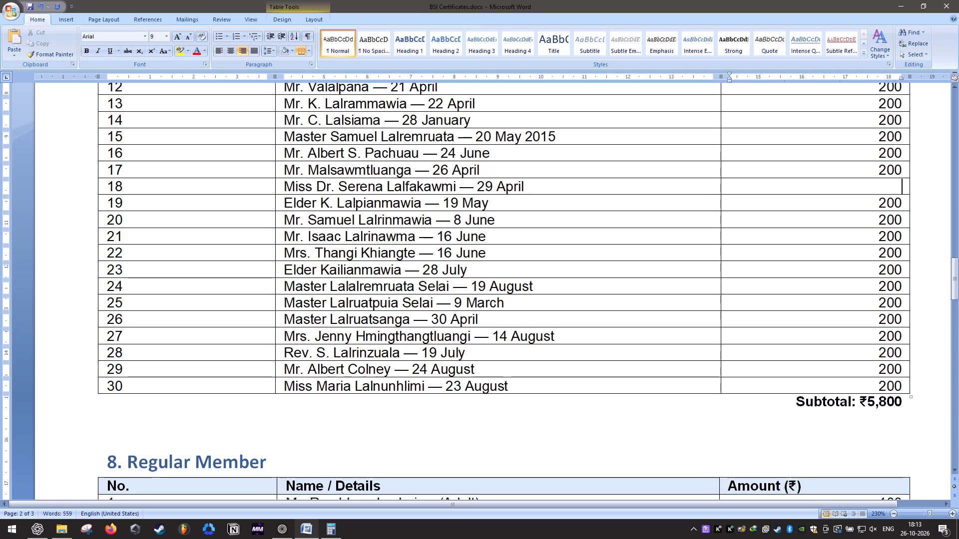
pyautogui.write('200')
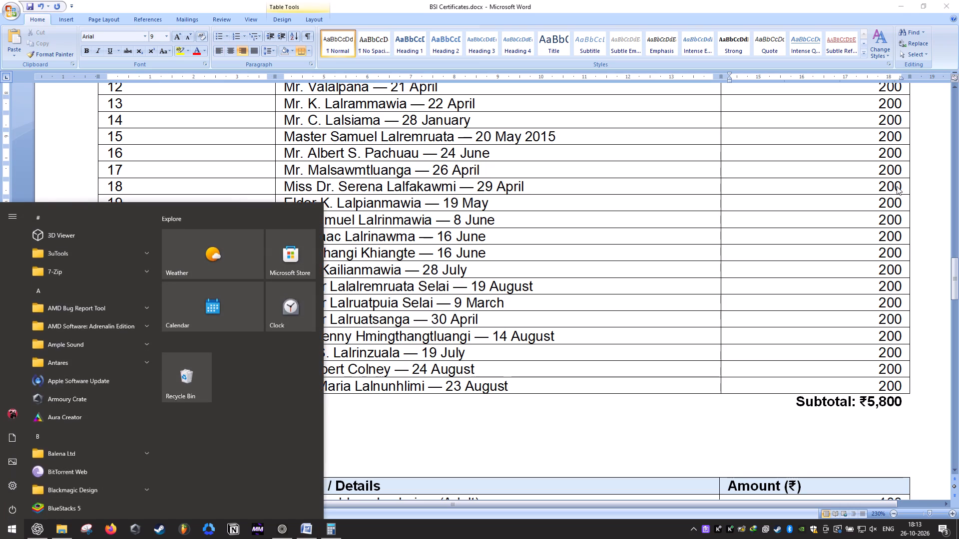
# Switch to Calculator and multiply 200 by 30 for the Birthday subtotal.
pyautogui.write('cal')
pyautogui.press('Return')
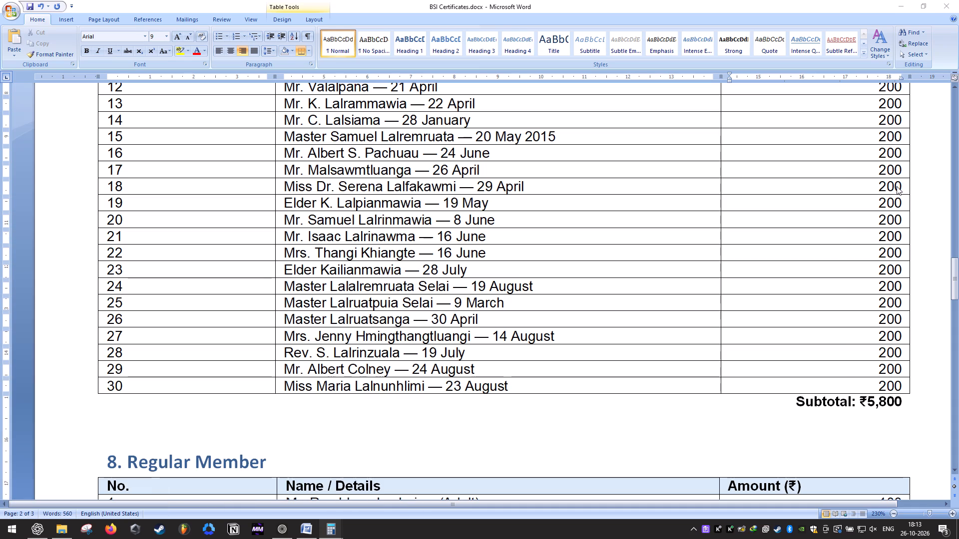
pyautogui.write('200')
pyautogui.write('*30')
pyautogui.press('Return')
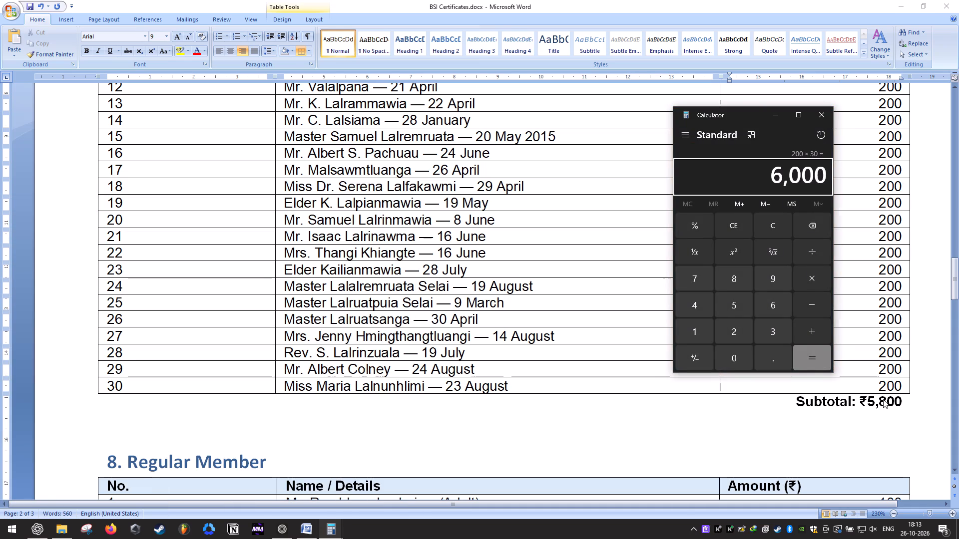
# Back in the Word document, set the Birthday subtotal to ₹6,000 and save the document.
pyautogui.doubleClick(883, 399)
pyautogui.press('BackSpace')
pyautogui.press('BackSpace')
pyautogui.press('BackSpace')
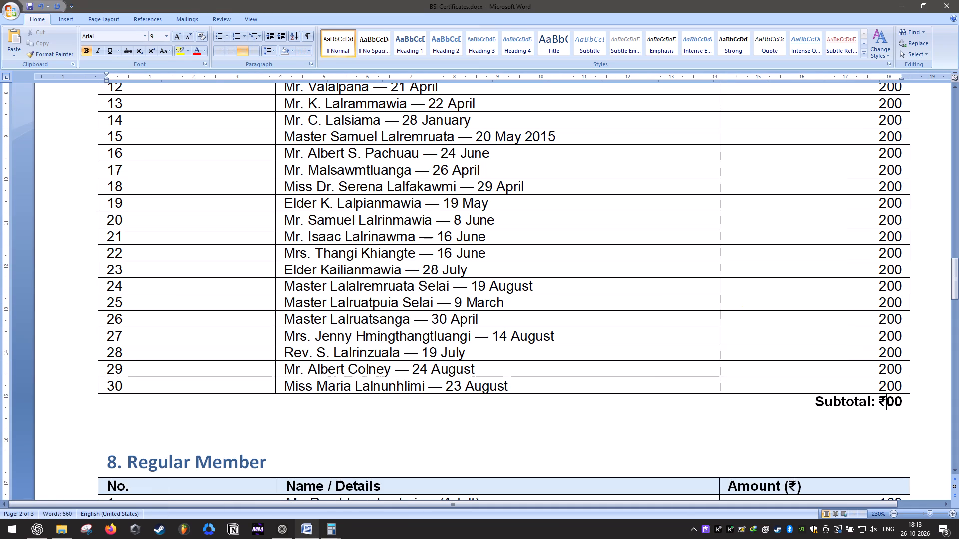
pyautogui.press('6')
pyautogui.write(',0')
pyautogui.scroll(2, 885, 398)
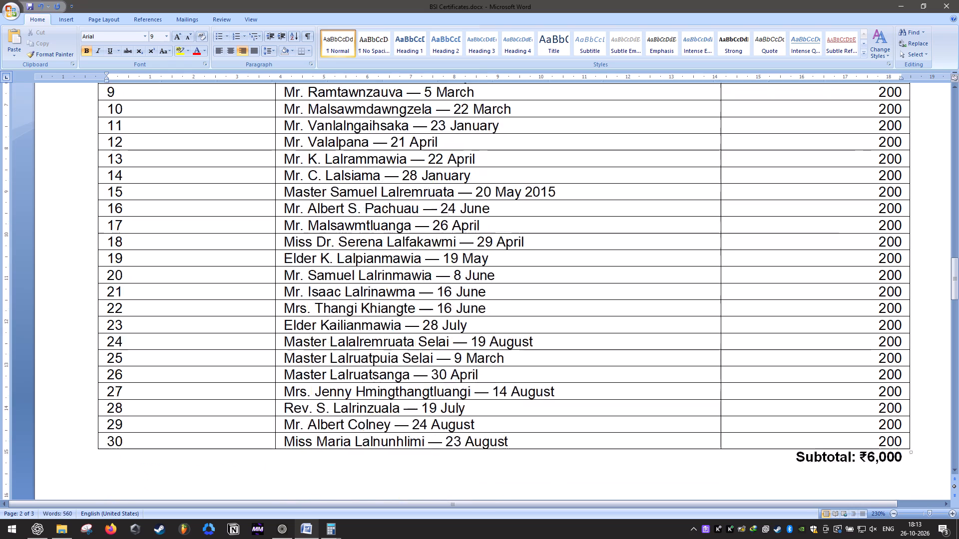
pyautogui.scroll(1, 885, 398)
pyautogui.hotkey('ctrl', 's')
# Review the entries and subtotals in each section from Birthday back up to Golden Pillar.
pyautogui.scroll(7, 886, 398)
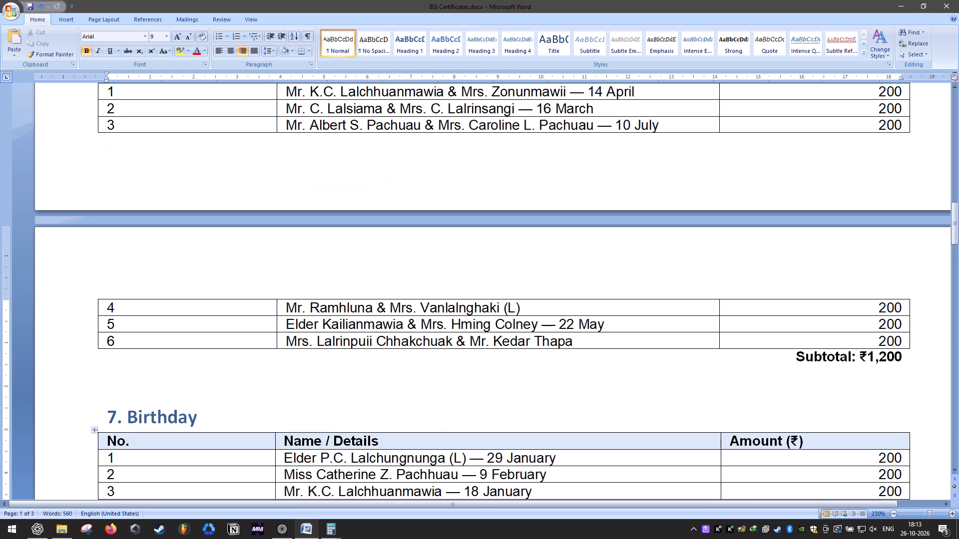
pyautogui.scroll(1, 901, 397)
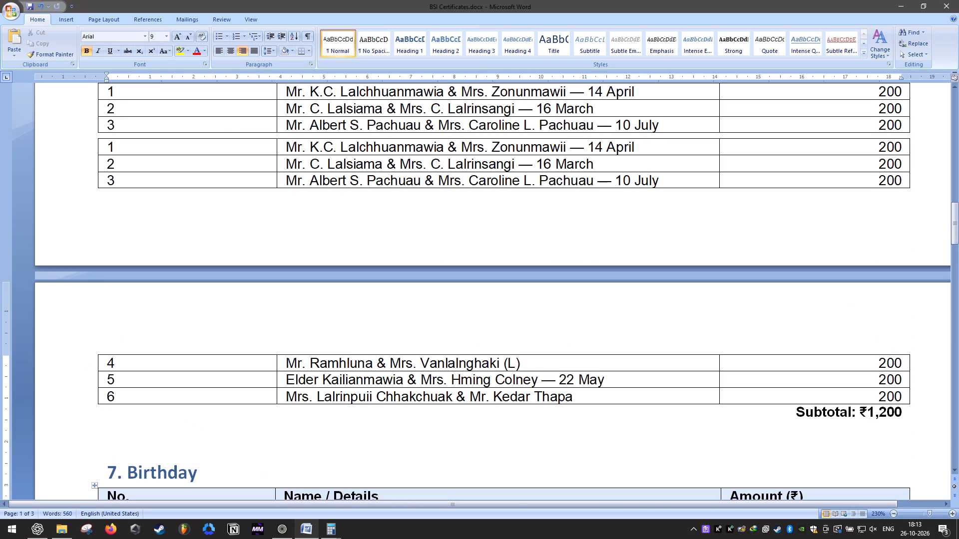
pyautogui.scroll(3, 914, 386)
pyautogui.scroll(-2, 914, 386)
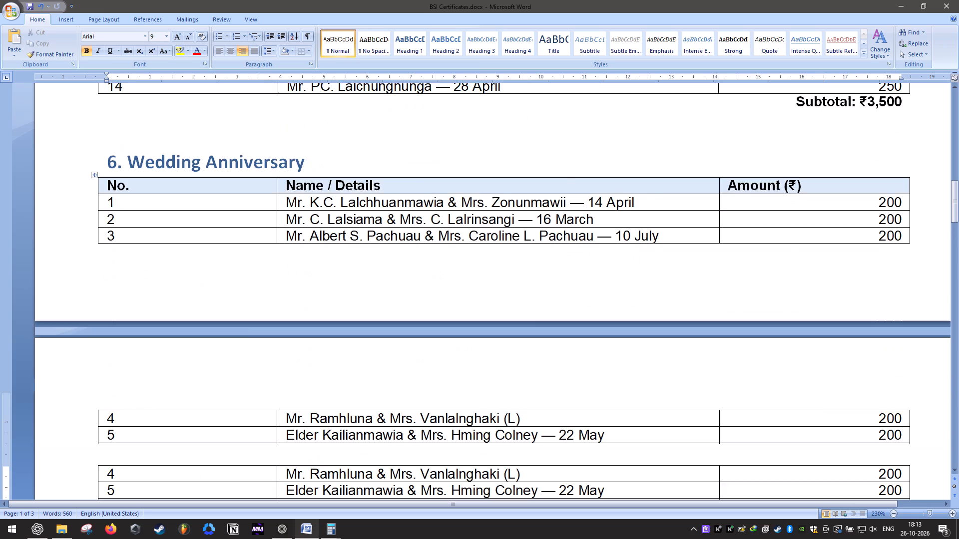
pyautogui.scroll(-1, 914, 386)
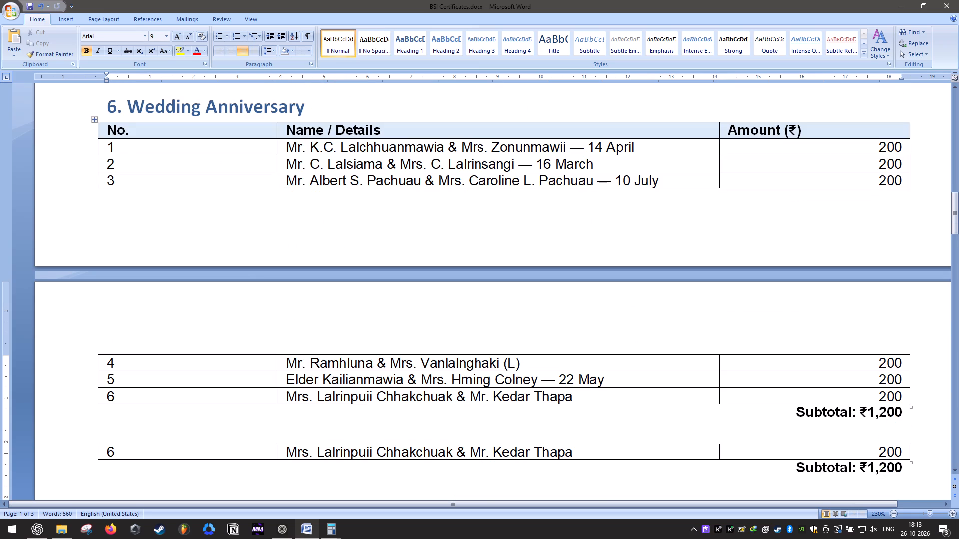
pyautogui.scroll(9, 931, 374)
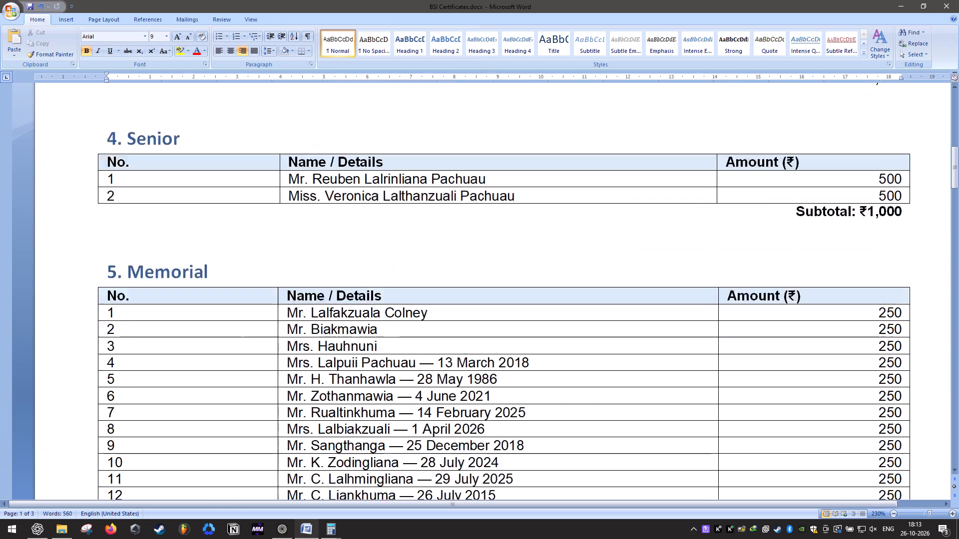
pyautogui.scroll(10, 931, 374)
pyautogui.scroll(-4, 931, 374)
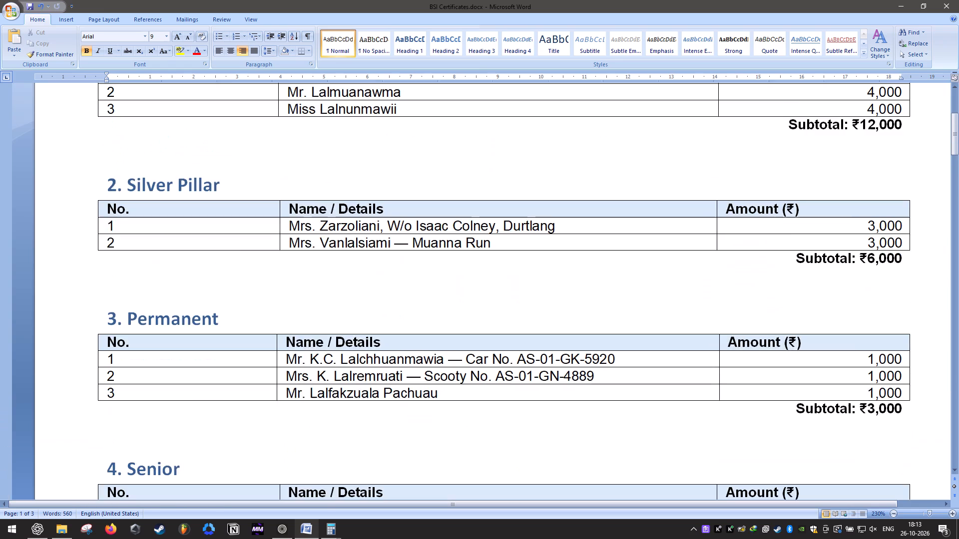
pyautogui.scroll(2, 931, 374)
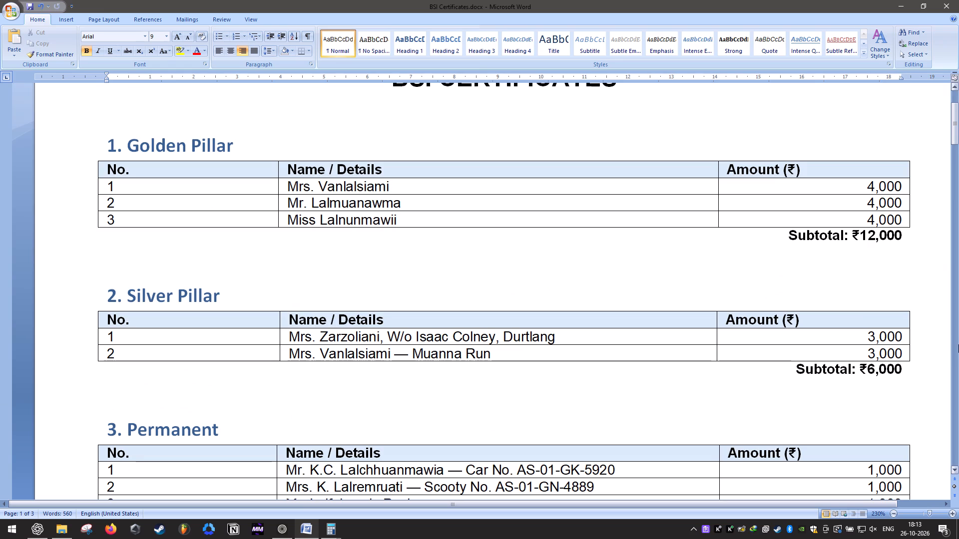
# Read through all the sections from Golden Pillar down to the Summary of Category Totals table.
pyautogui.scroll(-4, 958, 344)
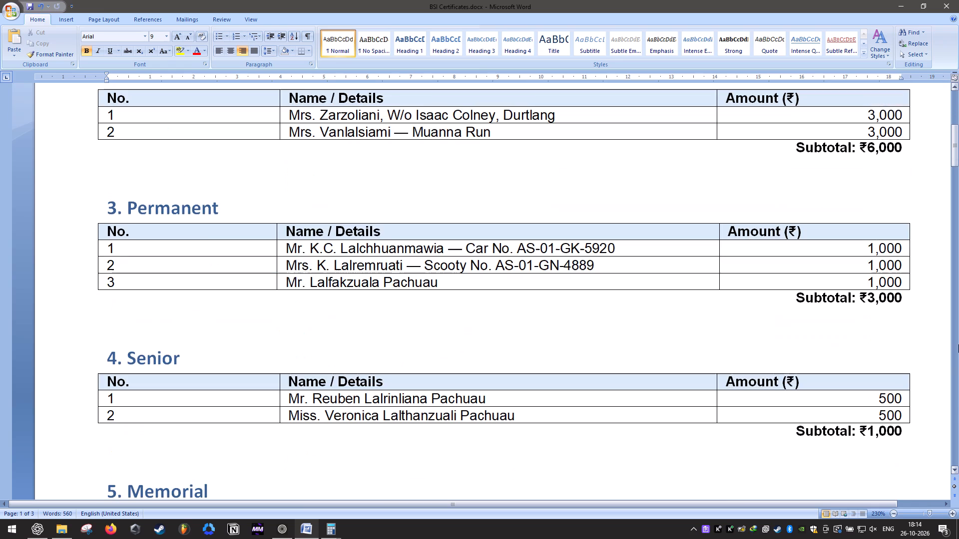
pyautogui.scroll(-6, 958, 344)
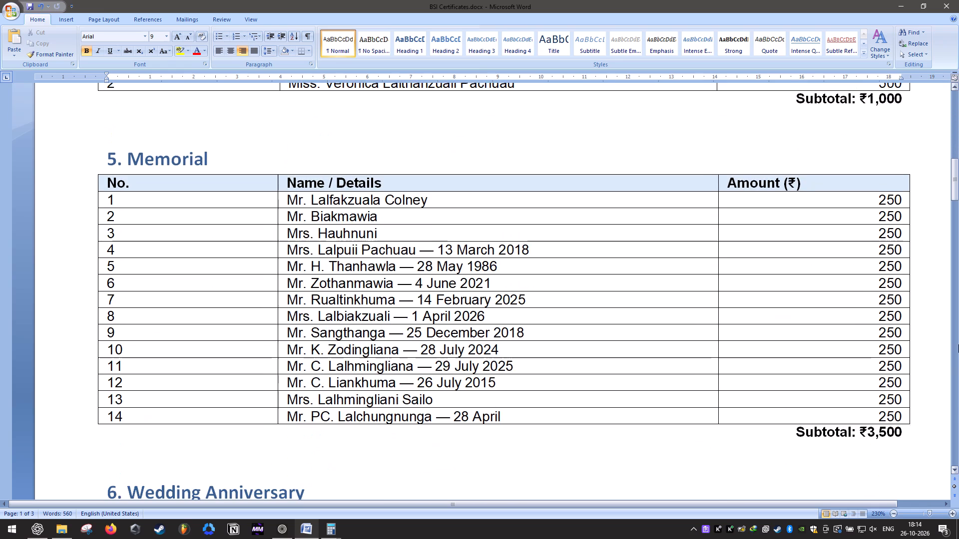
pyautogui.scroll(-5, 958, 344)
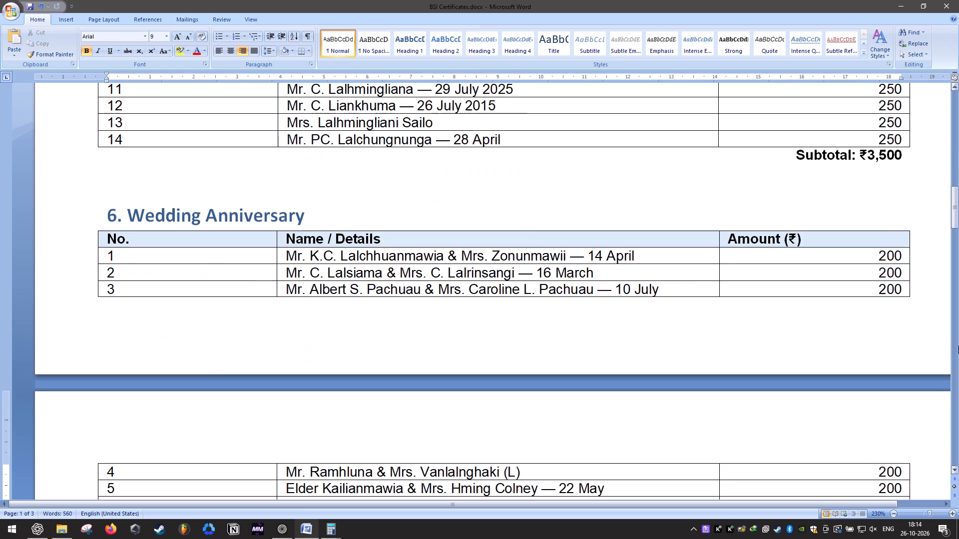
pyautogui.scroll(-4, 958, 345)
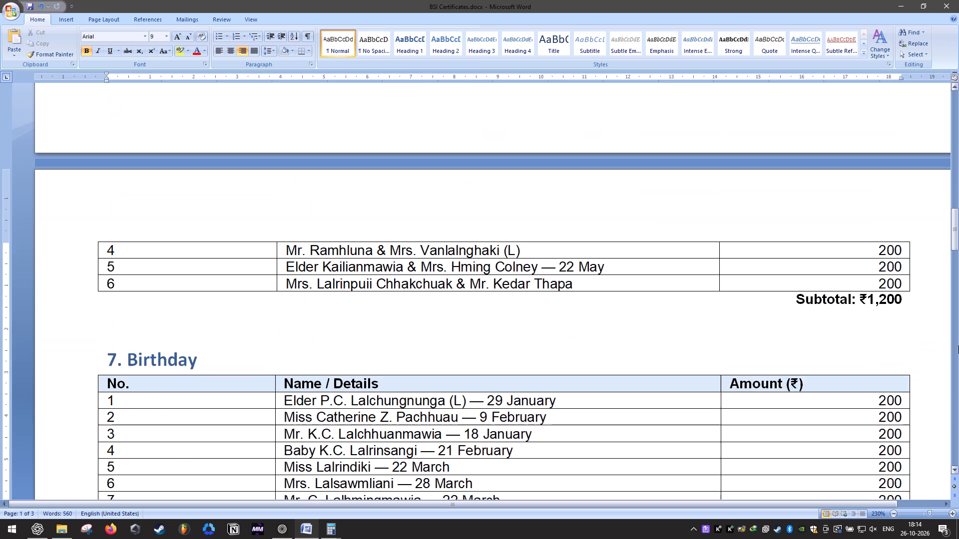
pyautogui.scroll(-15, 958, 345)
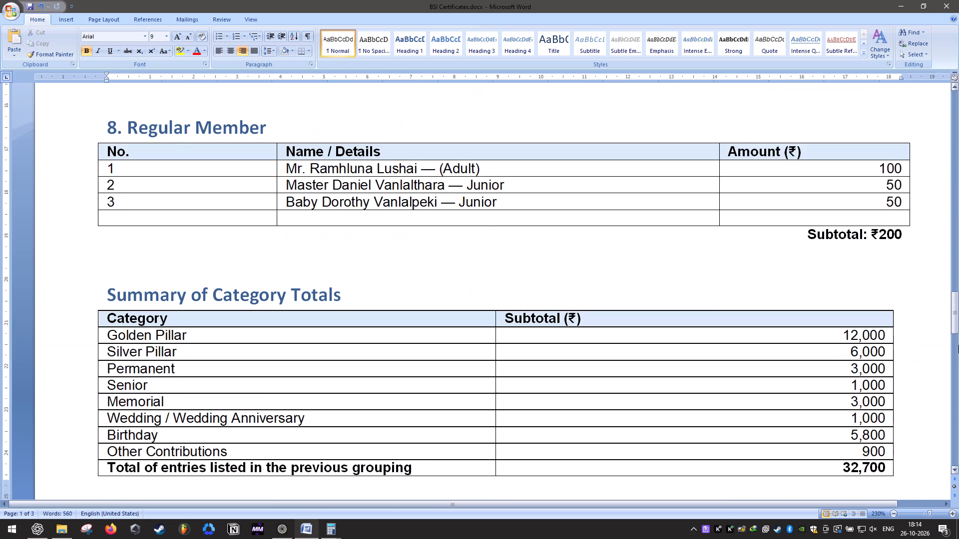
pyautogui.scroll(2, 958, 345)
pyautogui.scroll(-5, 958, 345)
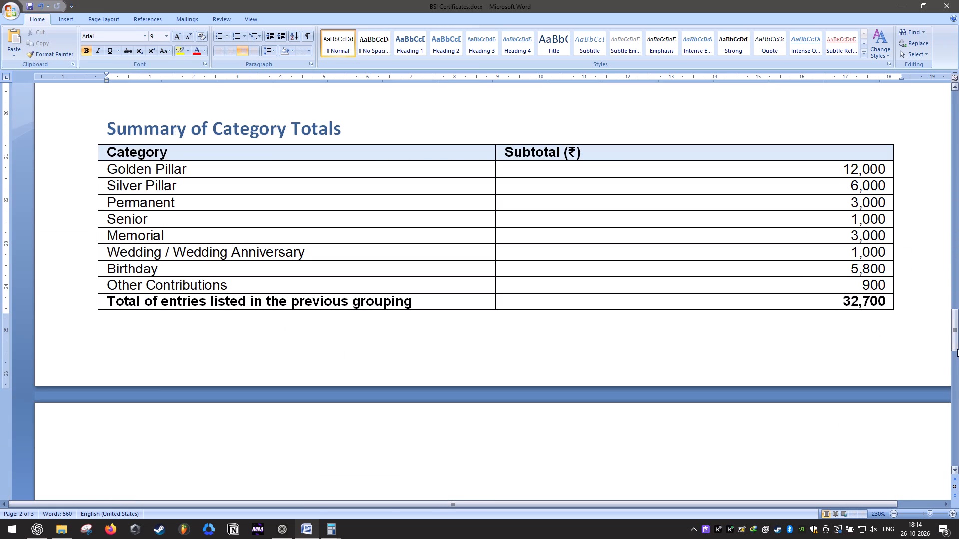
# Check the section subtotals across the document for comparison with the Summary of Category Totals table.
pyautogui.moveTo(957, 343); pyautogui.dragTo(957, 202)
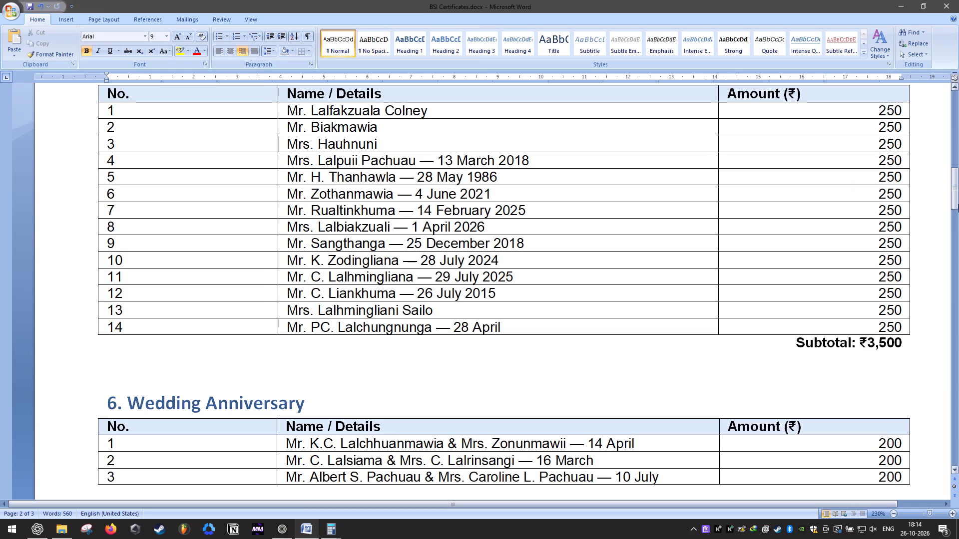
pyautogui.moveTo(957, 197); pyautogui.dragTo(958, 177)
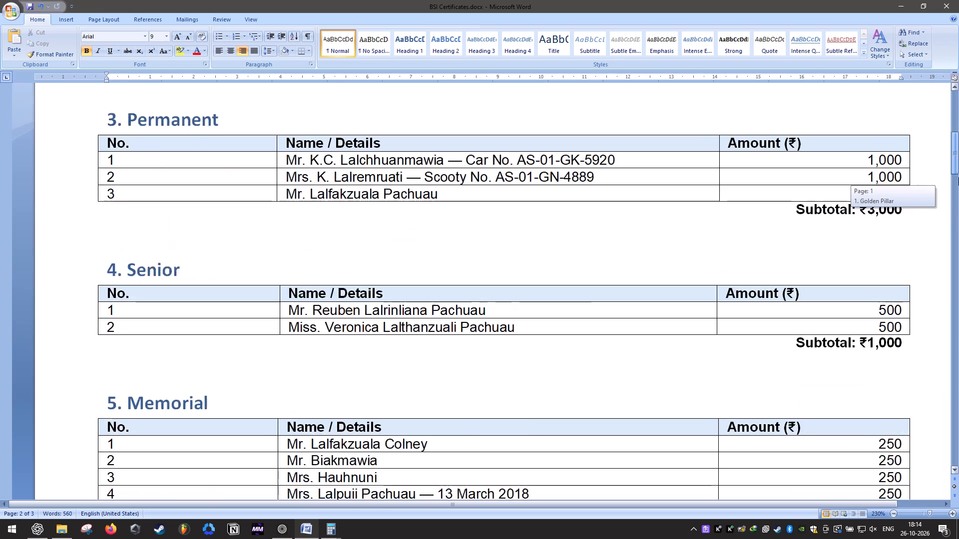
pyautogui.moveTo(958, 177); pyautogui.dragTo(958, 298)
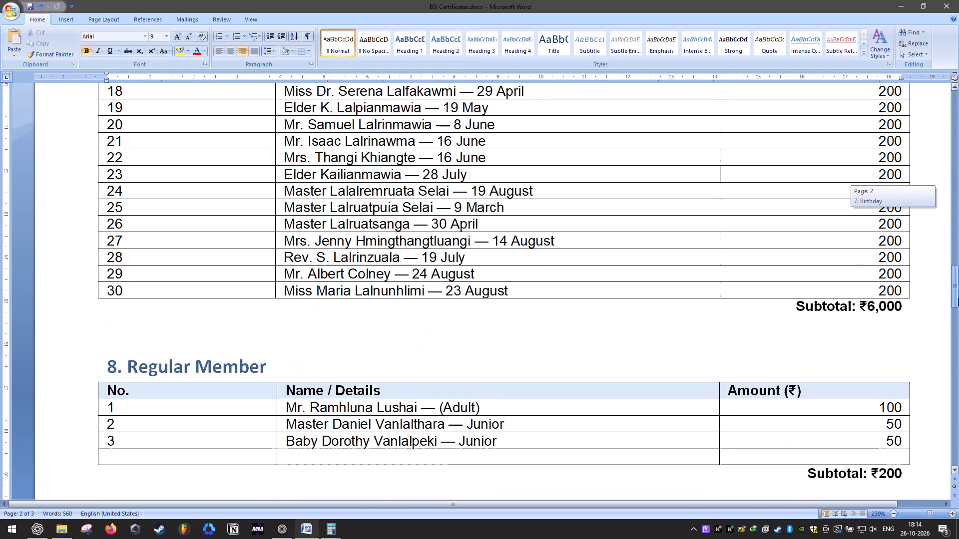
pyautogui.moveTo(958, 298); pyautogui.dragTo(958, 236)
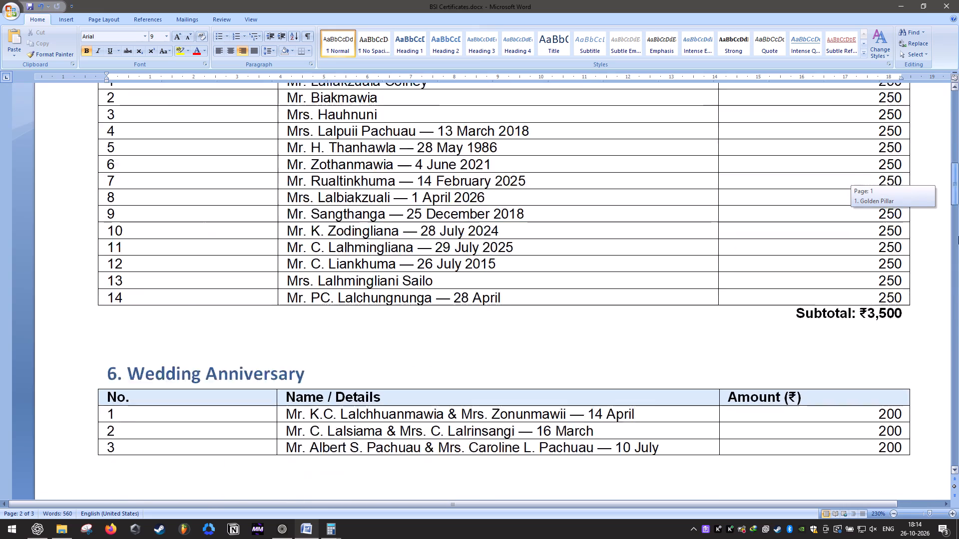
pyautogui.moveTo(958, 236); pyautogui.dragTo(958, 256)
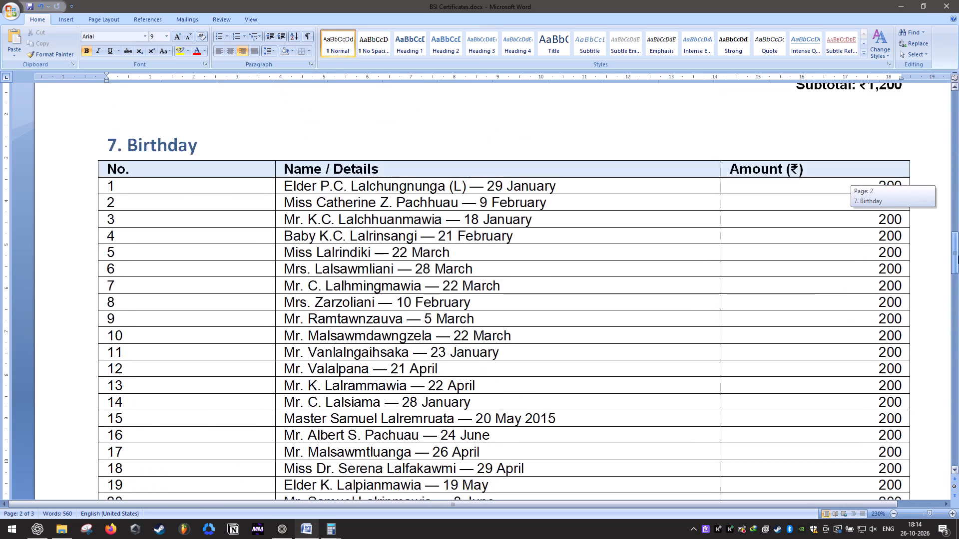
pyautogui.moveTo(958, 256); pyautogui.dragTo(958, 221)
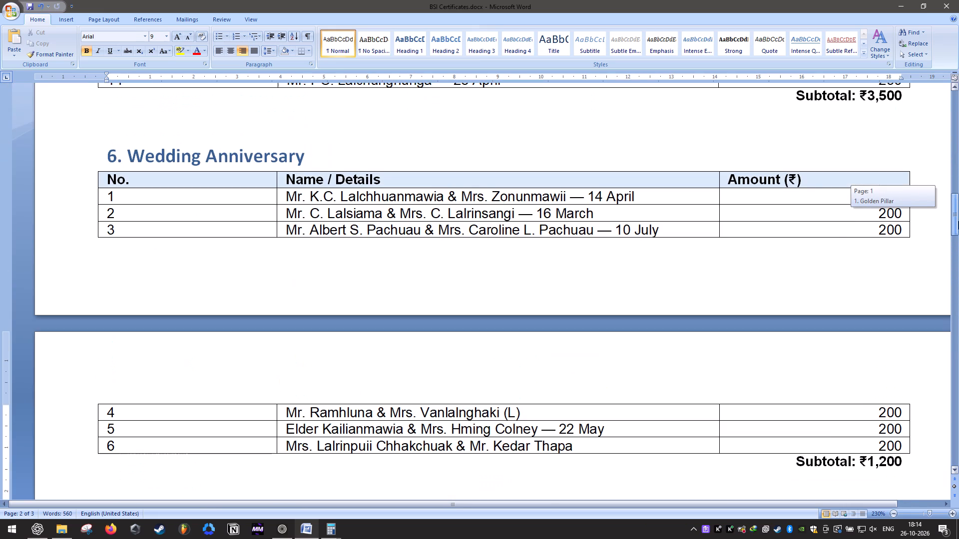
pyautogui.moveTo(958, 221); pyautogui.dragTo(958, 157)
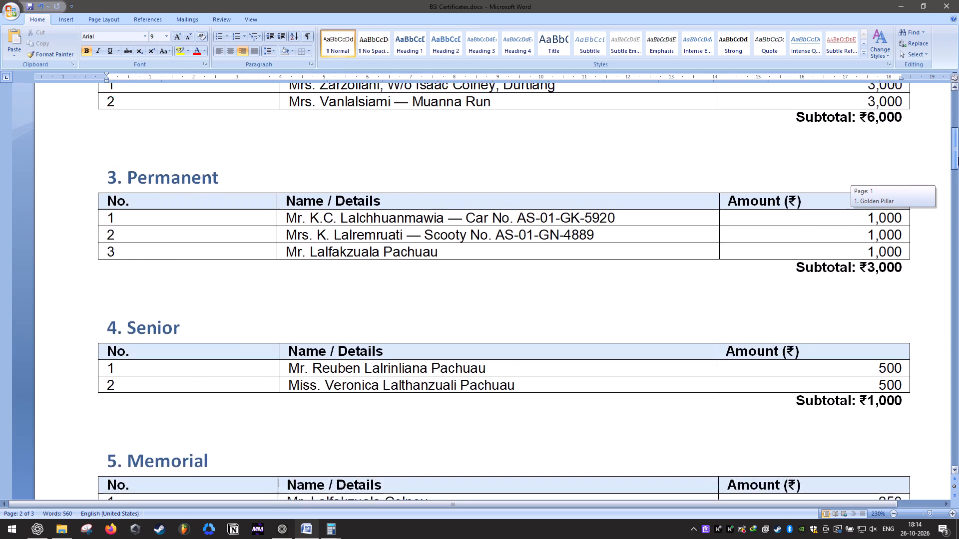
pyautogui.moveTo(958, 157); pyautogui.dragTo(958, 159)
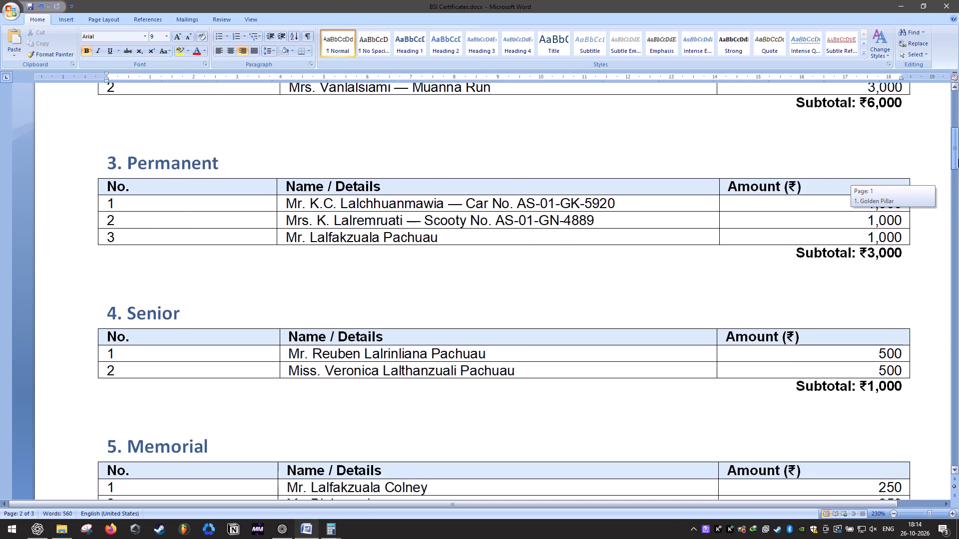
# In the Summary of Category Totals table, set the Permanent subtotal to 3,500.
pyautogui.moveTo(958, 159); pyautogui.dragTo(958, 341)
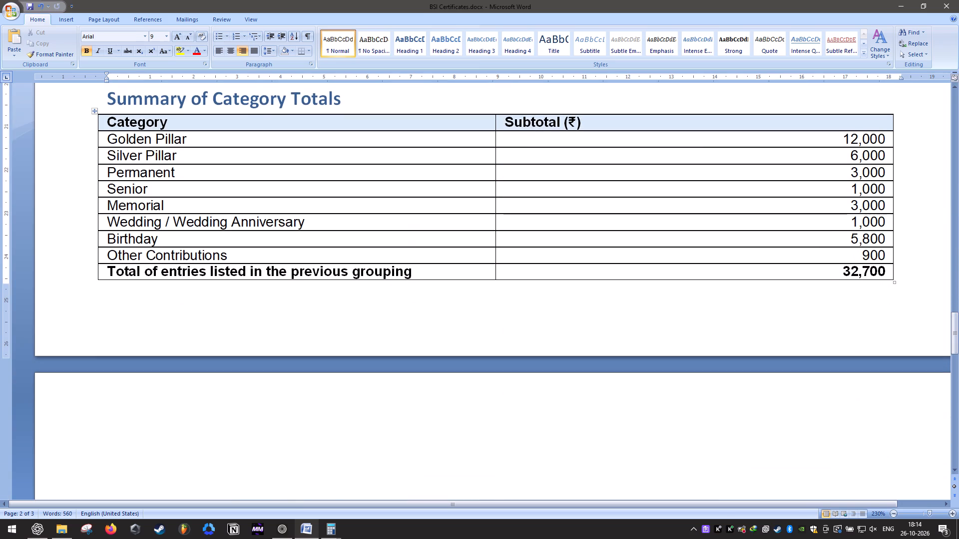
pyautogui.click(868, 172)
pyautogui.press('BackSpace')
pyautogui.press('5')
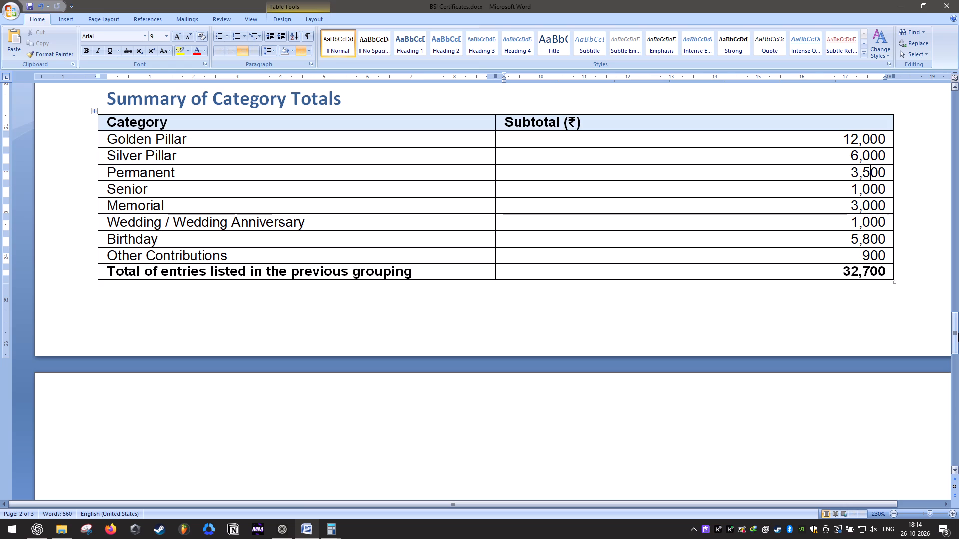
# Check the Memorial and Wedding Anniversary sections, and set the Wedding / Wedding Anniversary subtotal in the summary table to 1,200.
pyautogui.moveTo(958, 333); pyautogui.dragTo(958, 180)
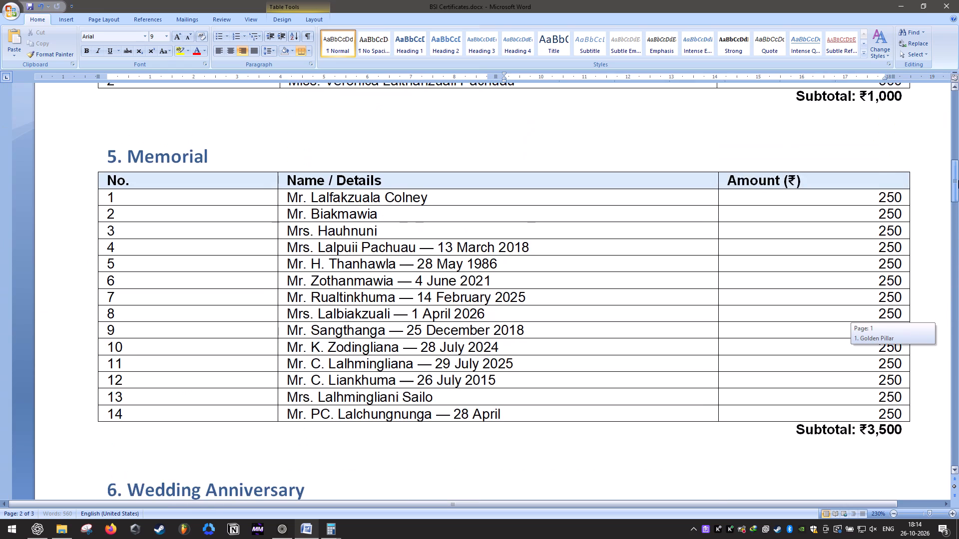
pyautogui.moveTo(958, 180); pyautogui.dragTo(958, 218)
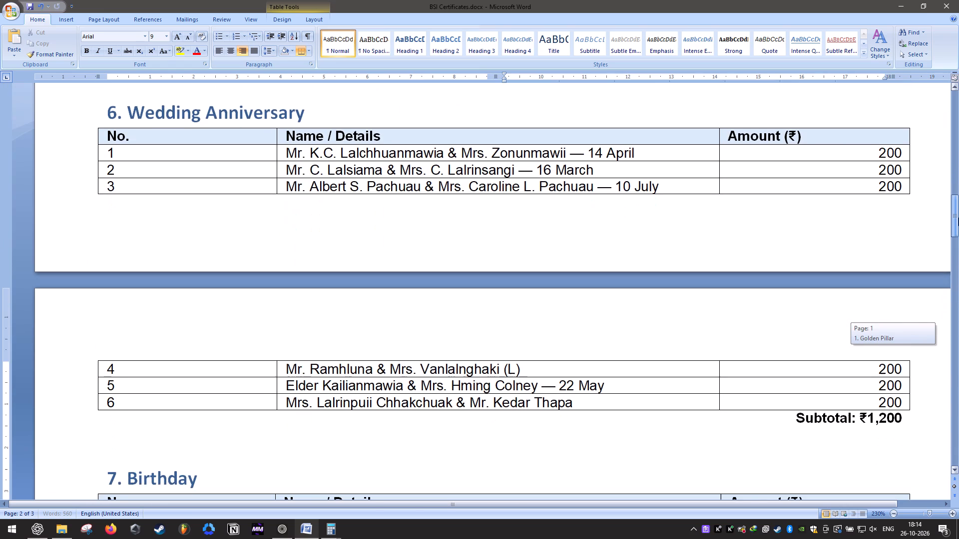
pyautogui.moveTo(958, 218); pyautogui.dragTo(958, 350)
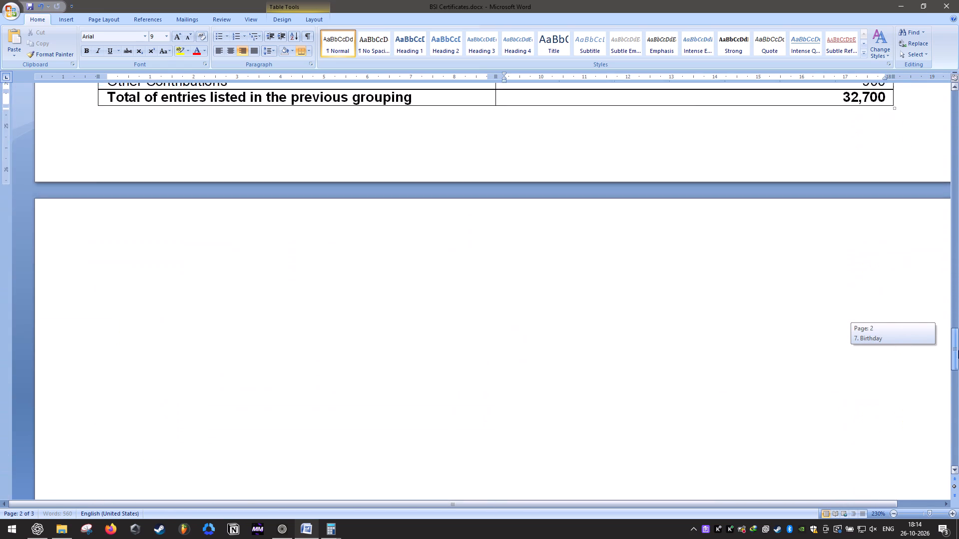
pyautogui.moveTo(958, 350); pyautogui.dragTo(958, 323)
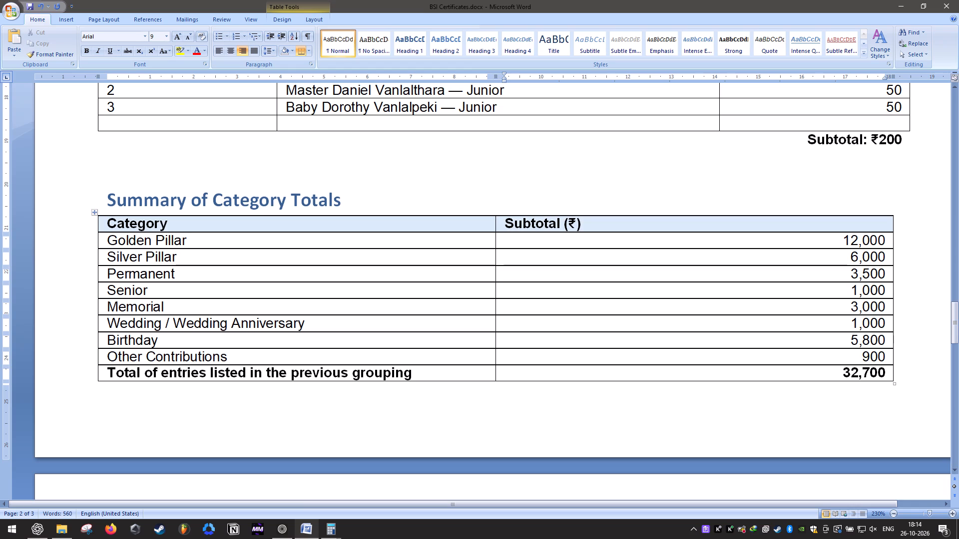
pyautogui.click(869, 322)
pyautogui.press('BackSpace')
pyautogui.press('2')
# Set the Birthday subtotal in the summary table to 6,000.
pyautogui.press('Down')
pyautogui.press('BackSpace')
pyautogui.press('BackSpace')
pyautogui.press('BackSpace')
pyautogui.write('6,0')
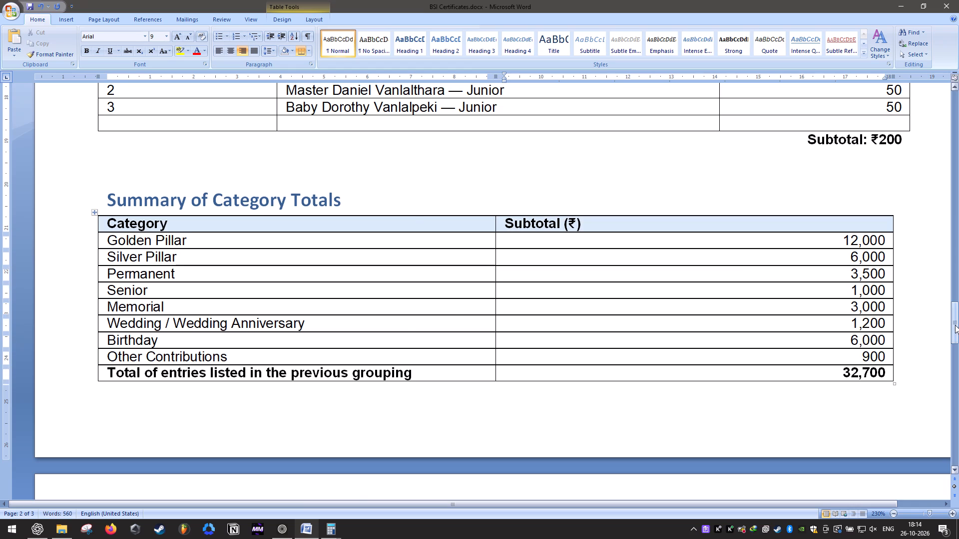
# Change the Other Contributions row of the summary table to Regular Member with a subtotal of 200.
pyautogui.click(955, 325)
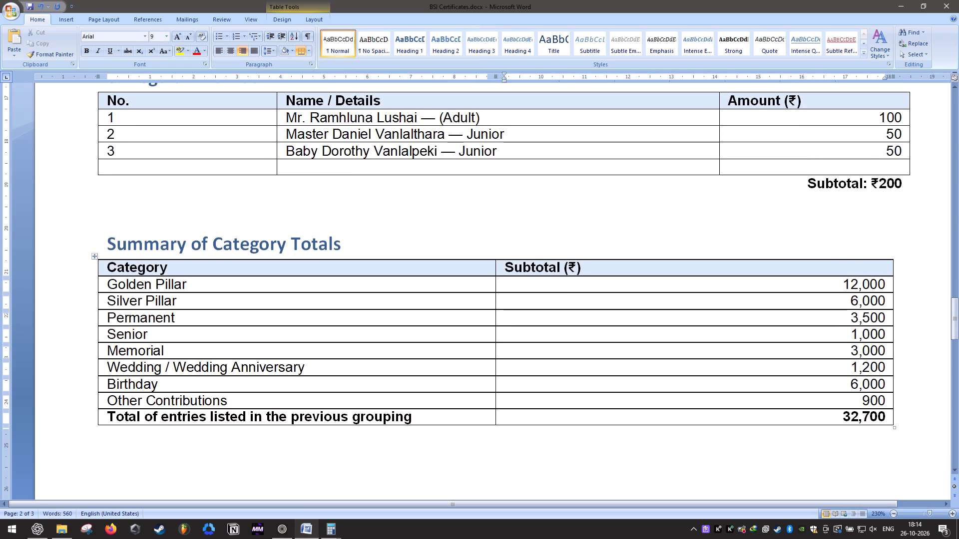
pyautogui.click(869, 400)
pyautogui.press('BackSpace')
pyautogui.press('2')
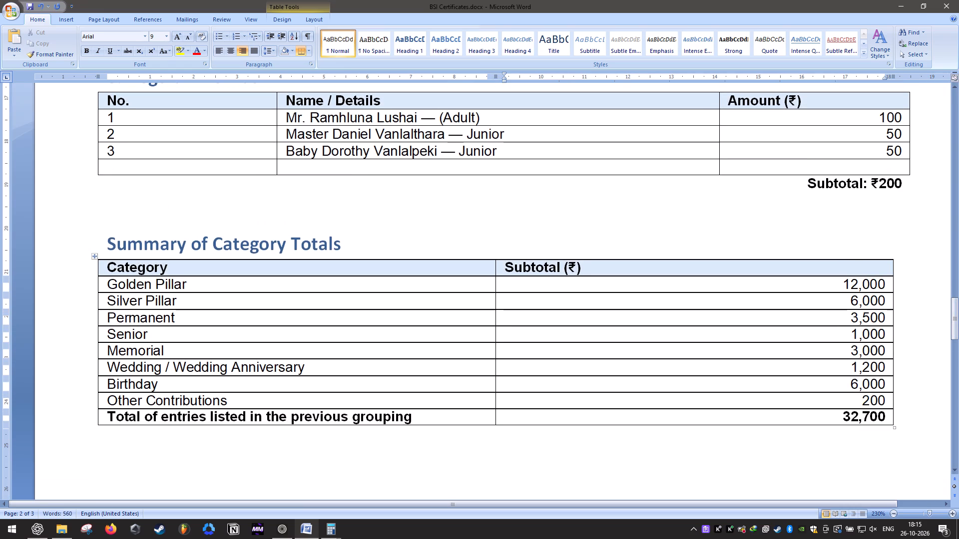
pyautogui.moveTo(242, 400); pyautogui.dragTo(119, 396)
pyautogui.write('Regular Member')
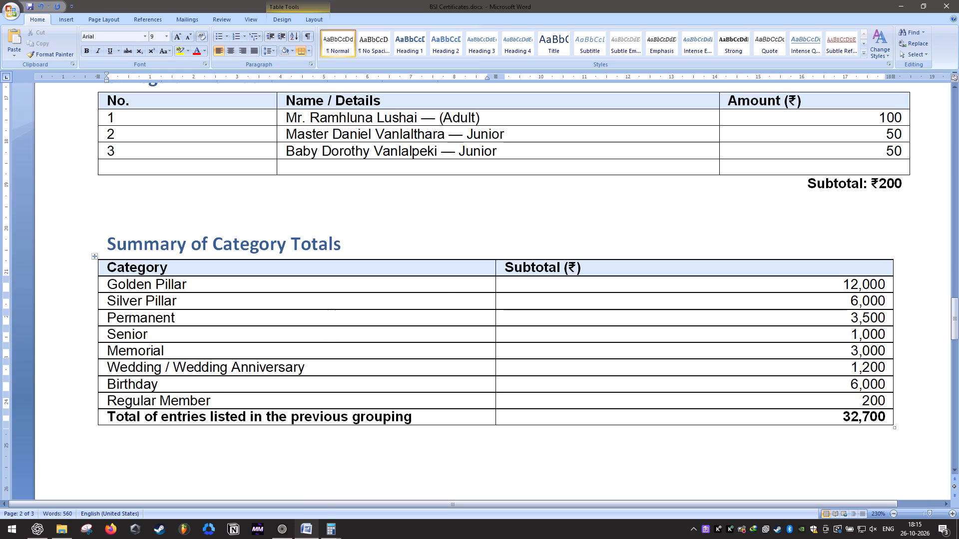
# In Calculator, add up the category subtotals as 1200+6000+3500+1000+3000+1200+6000+200.
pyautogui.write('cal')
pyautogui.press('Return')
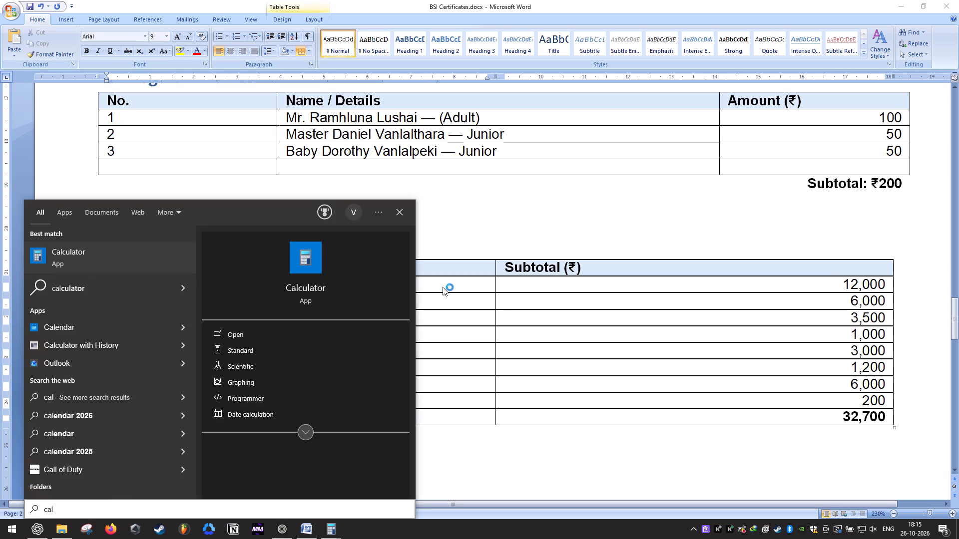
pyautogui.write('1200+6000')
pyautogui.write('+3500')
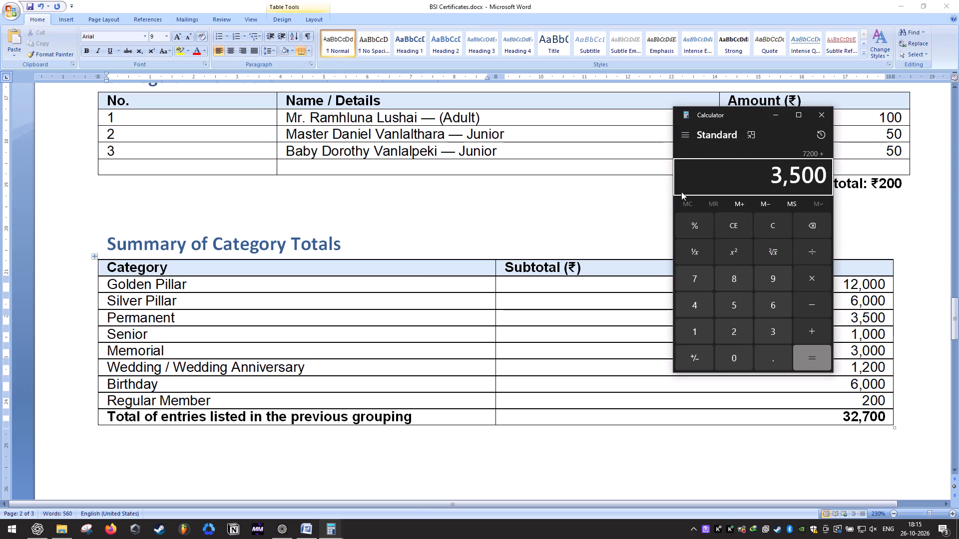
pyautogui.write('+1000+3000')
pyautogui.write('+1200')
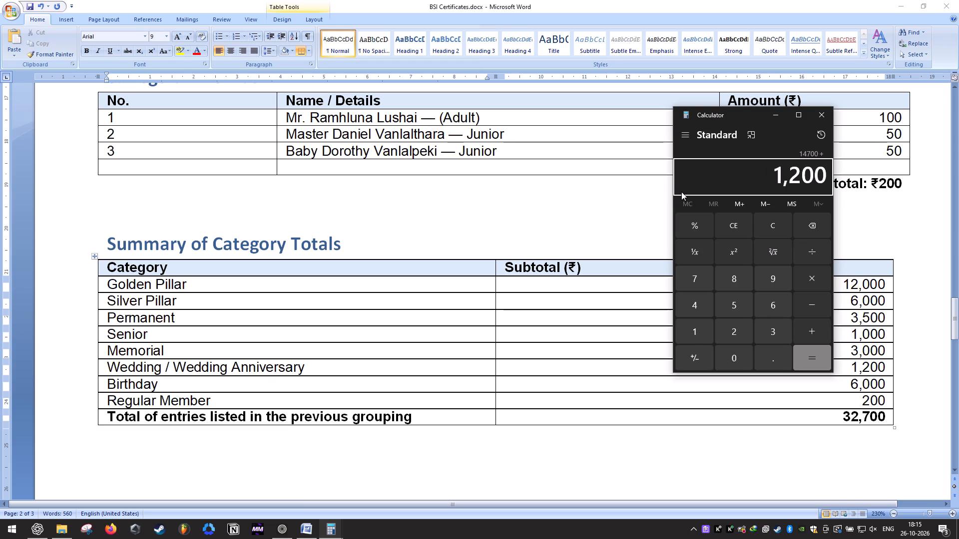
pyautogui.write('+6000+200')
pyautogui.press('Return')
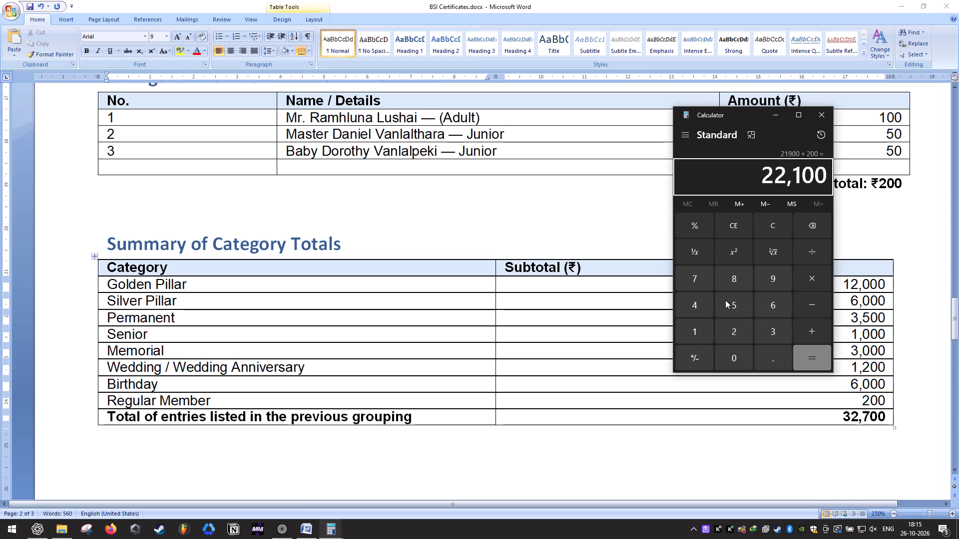
# In the Word document's summary table, set the total of entries row to 22,100.
pyautogui.click(857, 419)
pyautogui.click(858, 416)
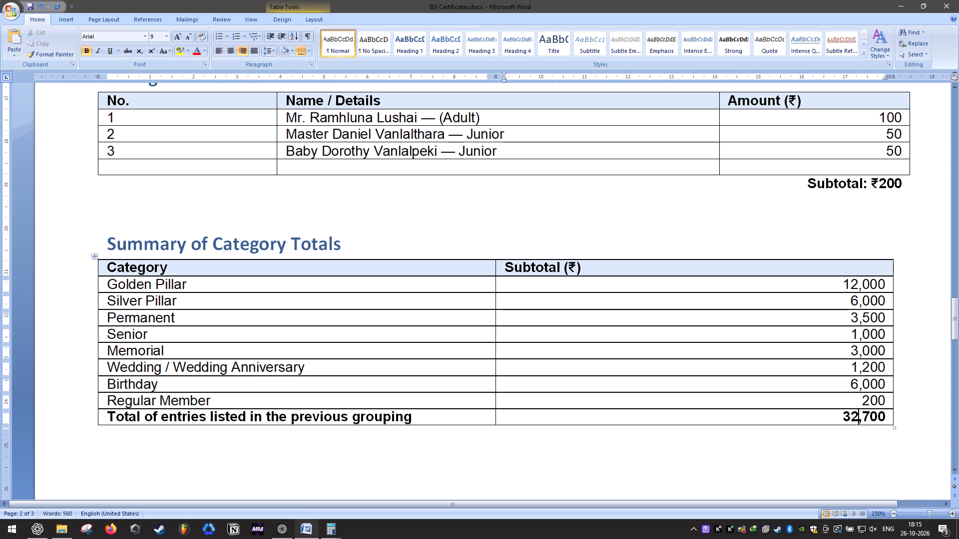
pyautogui.press('BackSpace')
pyautogui.press('BackSpace')
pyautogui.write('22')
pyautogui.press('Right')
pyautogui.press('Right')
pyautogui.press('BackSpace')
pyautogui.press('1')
# Review Calculator's history of additions against the subtotals in the summary table.
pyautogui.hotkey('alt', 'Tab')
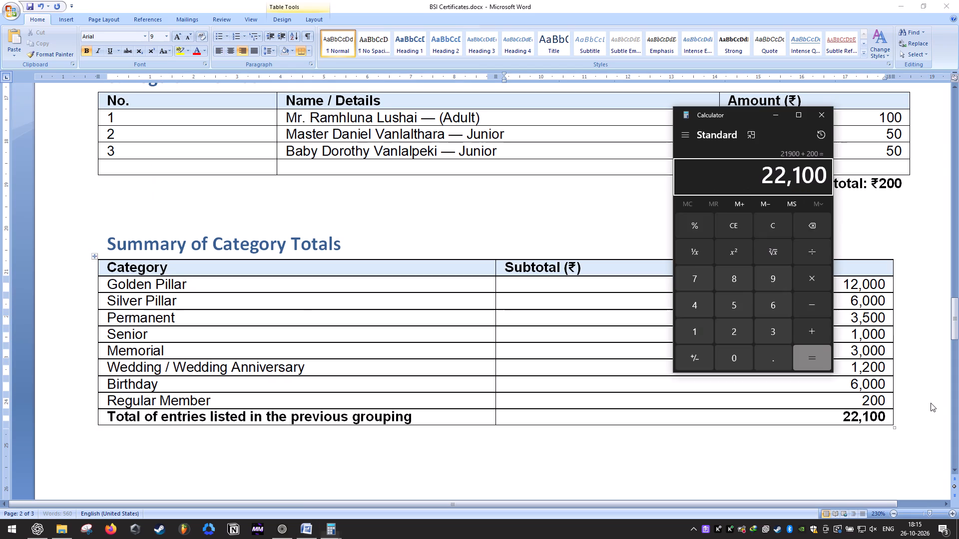
pyautogui.moveTo(753, 114); pyautogui.dragTo(651, 117)
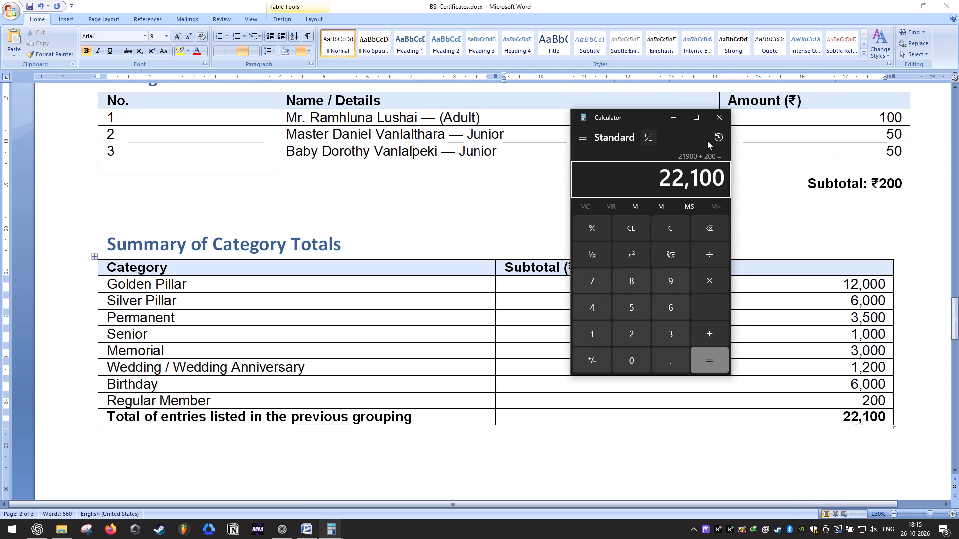
pyautogui.click(715, 138)
pyautogui.moveTo(646, 122); pyautogui.dragTo(426, 124)
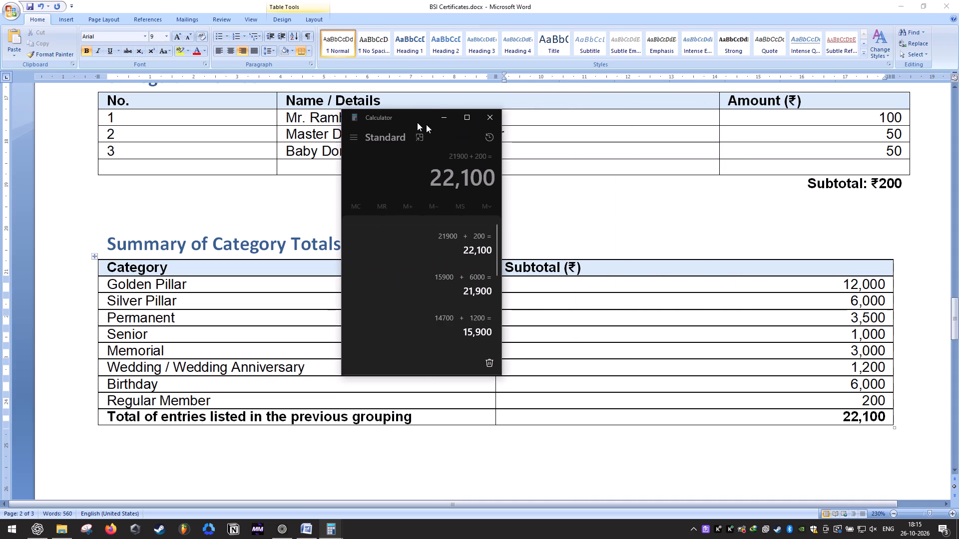
pyautogui.moveTo(426, 124); pyautogui.dragTo(417, 122)
pyautogui.scroll(-5, 465, 254)
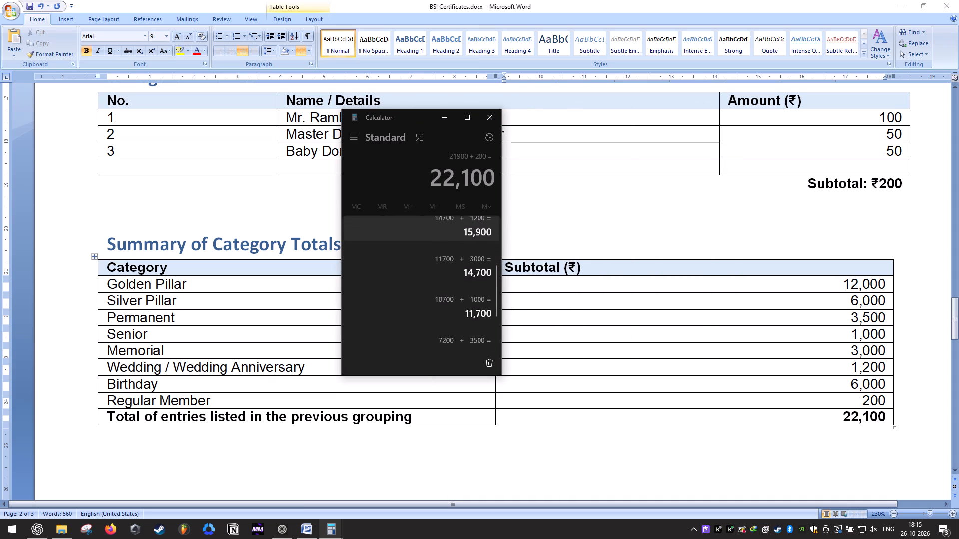
pyautogui.scroll(-6, 469, 251)
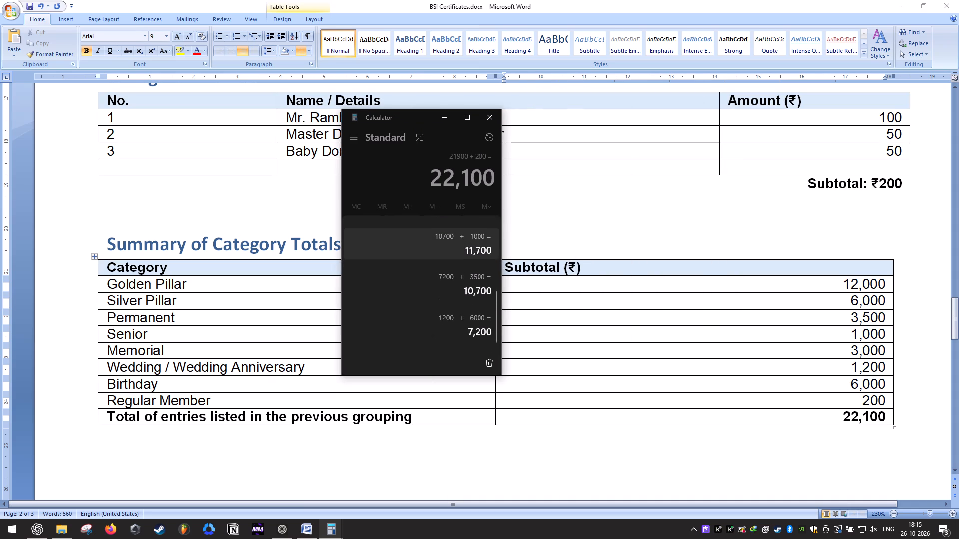
pyautogui.scroll(2, 466, 254)
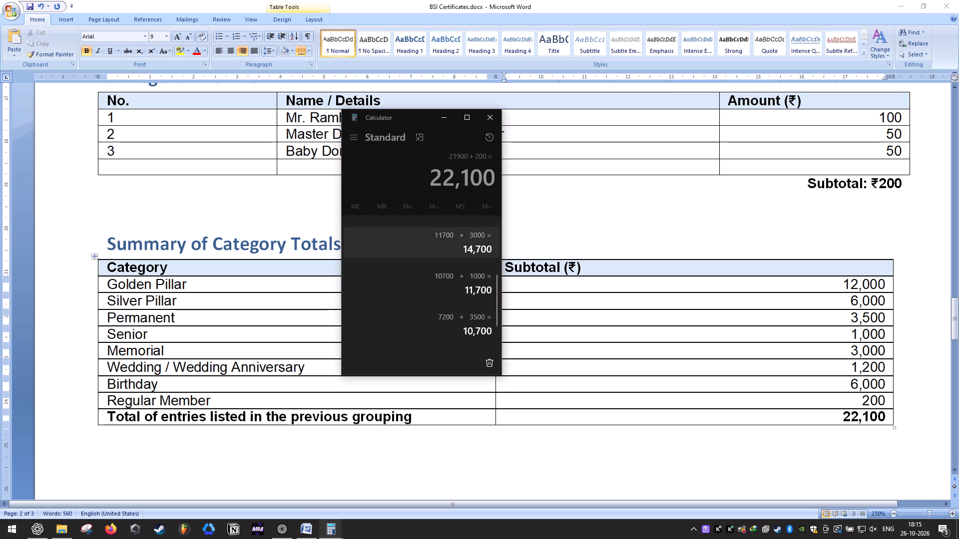
pyautogui.scroll(2, 466, 254)
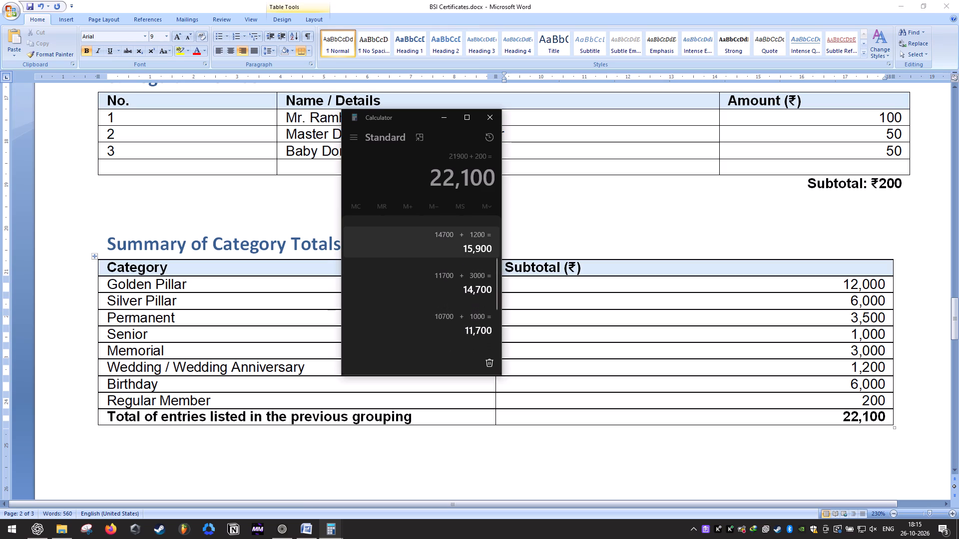
pyautogui.scroll(5, 466, 254)
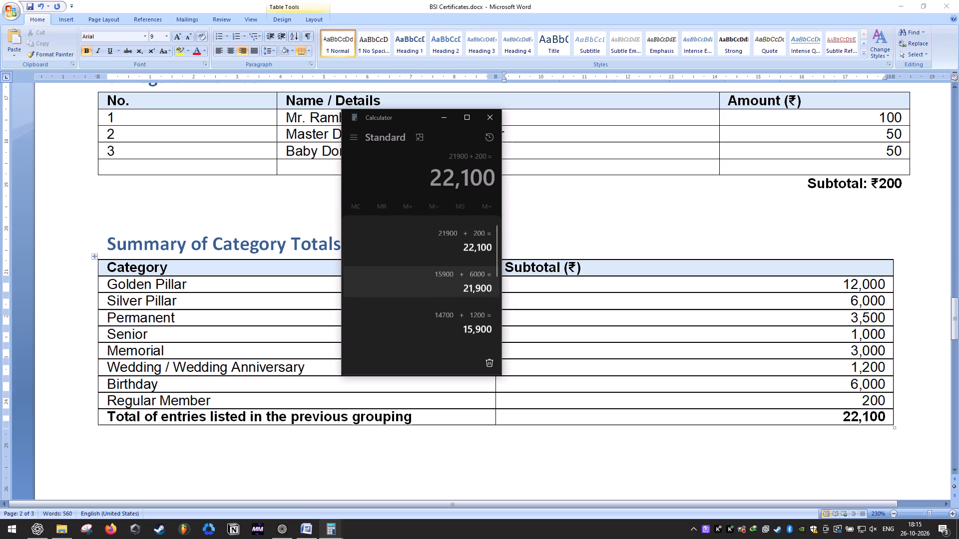
pyautogui.click(447, 118)
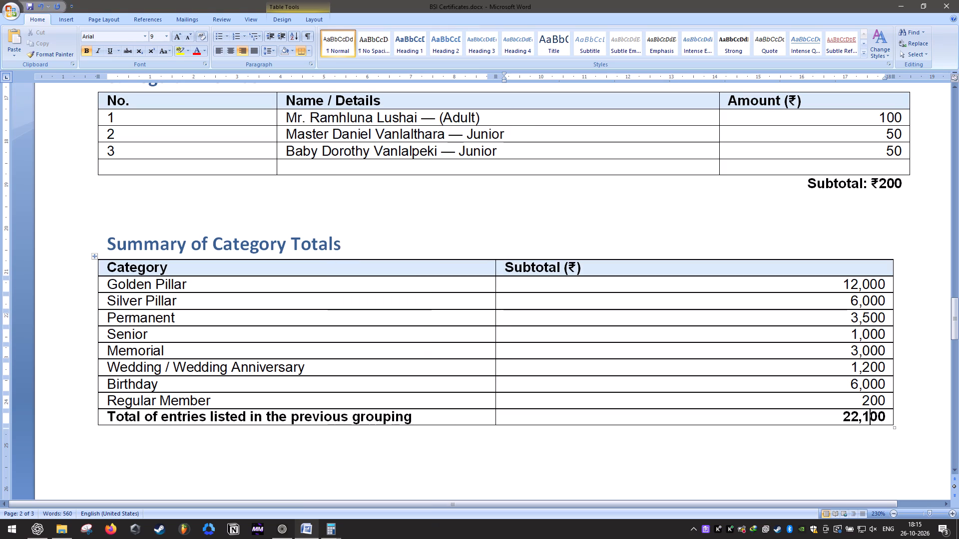
# Save the BSI Certificates document.
pyautogui.click(894, 416)
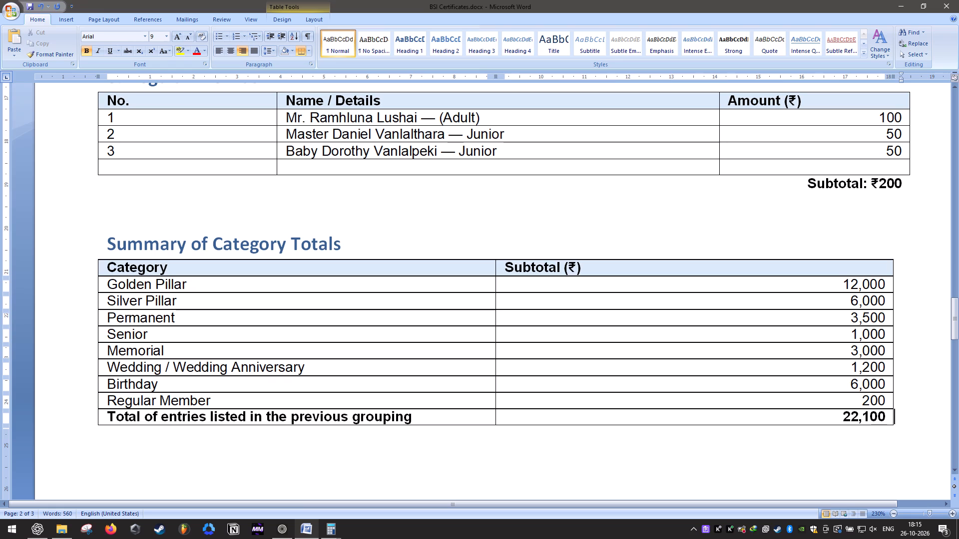
pyautogui.click(889, 416)
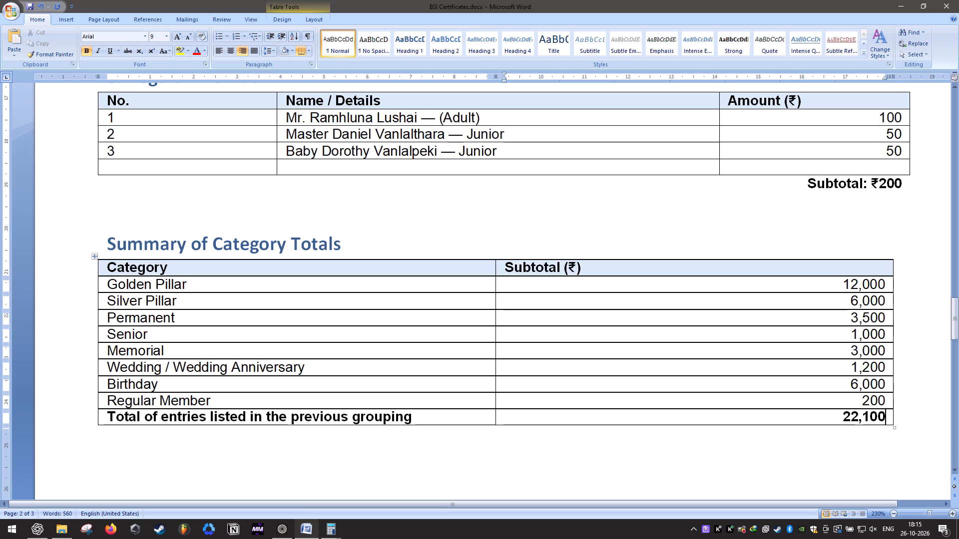
pyautogui.hotkey('ctrl', 's')
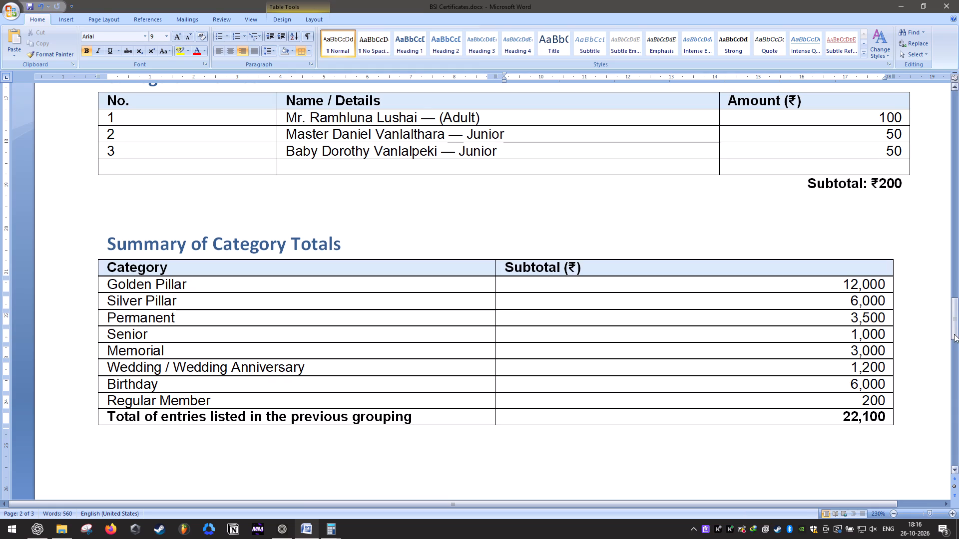
# Compare the Golden Pillar, Silver Pillar, Permanent, Senior and Memorial section subtotals with the Summary of Category Totals table.
pyautogui.moveTo(956, 330); pyautogui.dragTo(958, 128)
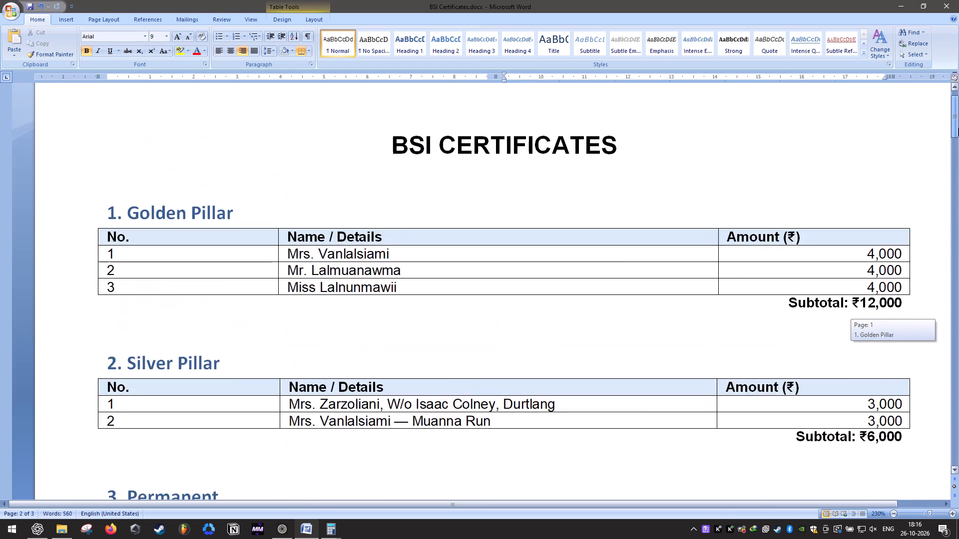
pyautogui.moveTo(958, 128); pyautogui.dragTo(957, 160)
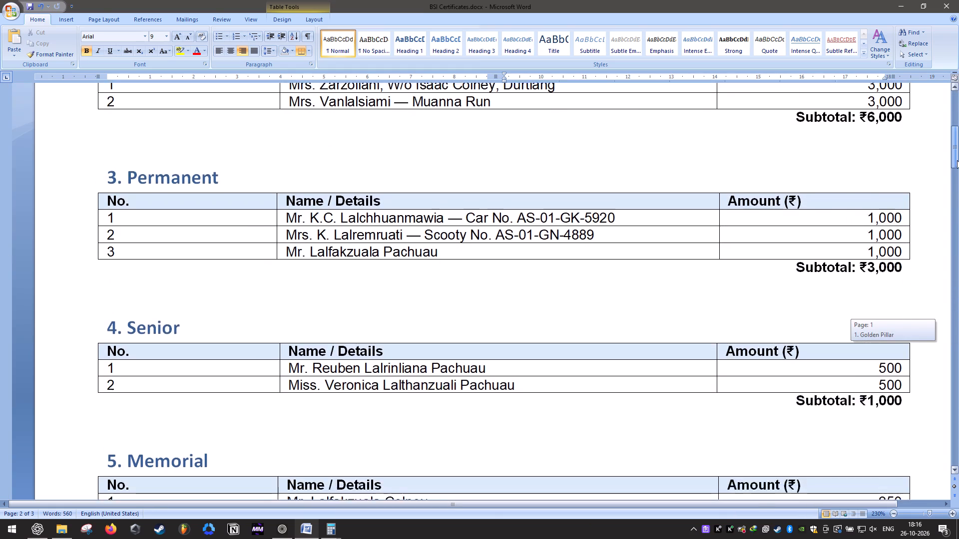
pyautogui.moveTo(957, 160); pyautogui.dragTo(958, 336)
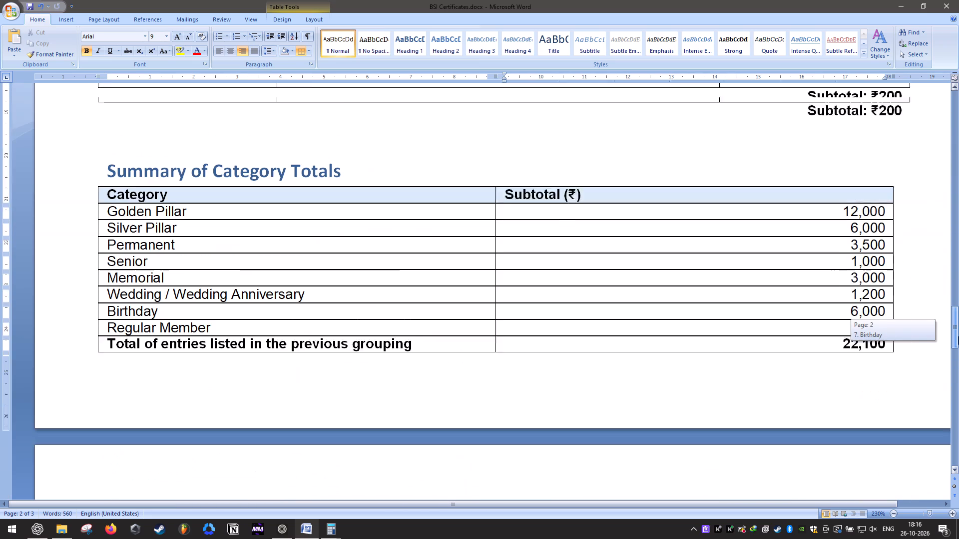
pyautogui.moveTo(958, 336); pyautogui.dragTo(958, 340)
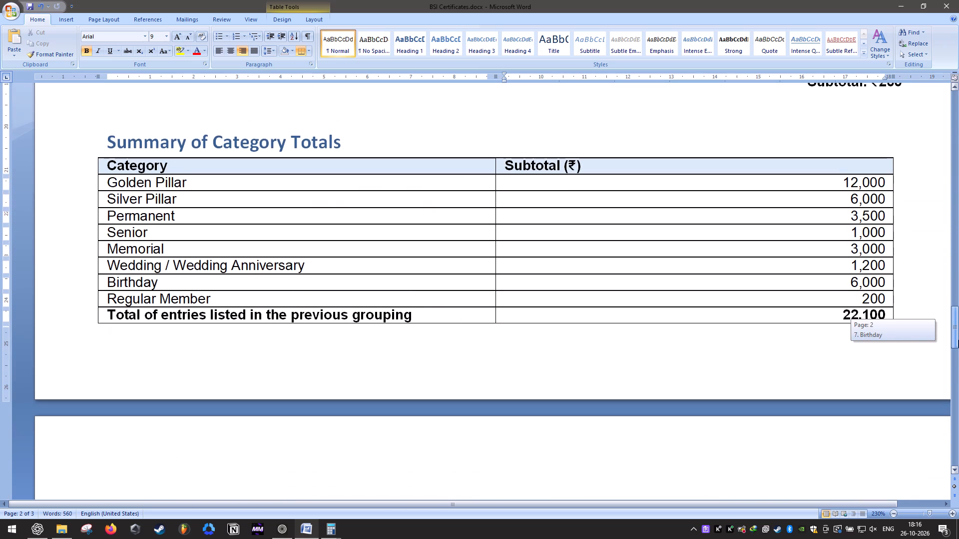
pyautogui.moveTo(958, 340); pyautogui.dragTo(958, 144)
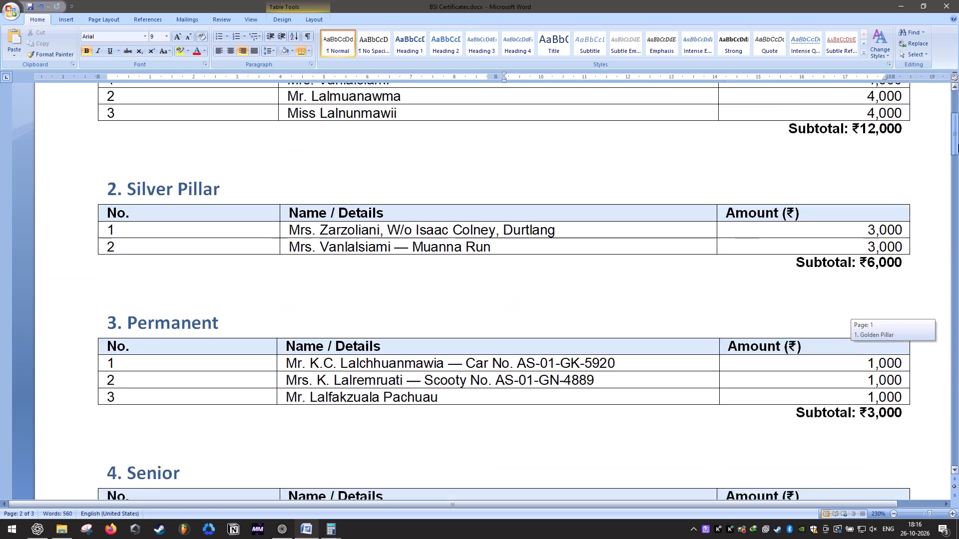
pyautogui.moveTo(958, 144); pyautogui.dragTo(958, 146)
pyautogui.scroll(1, 891, 269)
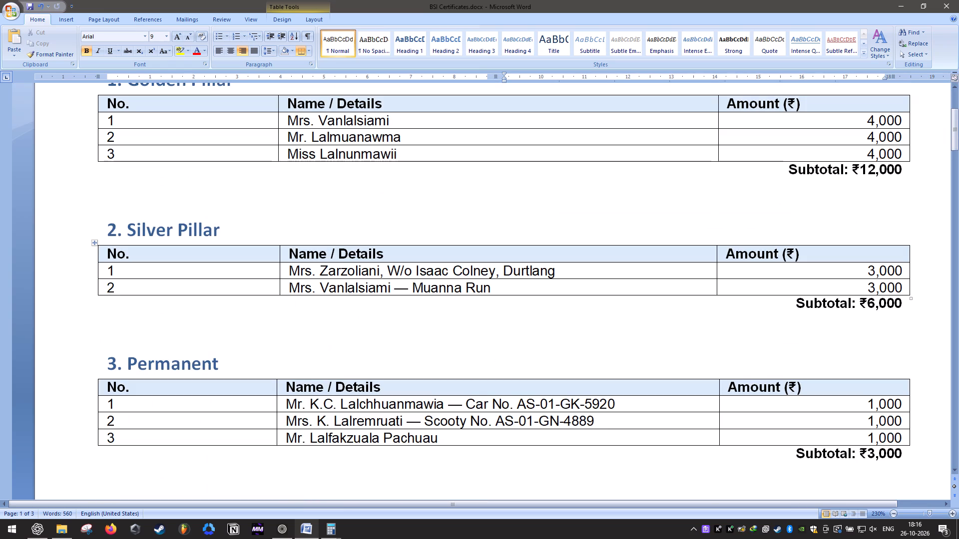
pyautogui.scroll(1, 898, 247)
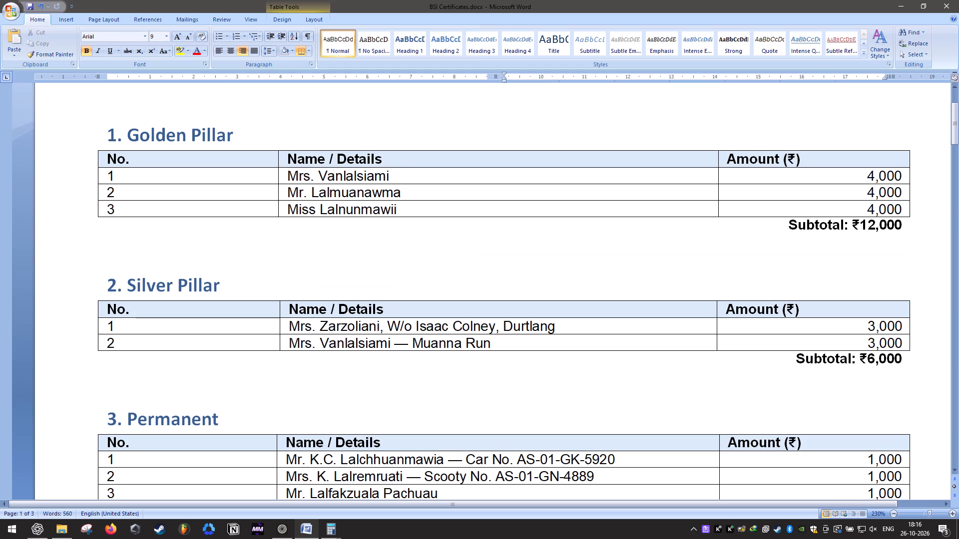
pyautogui.scroll(-2, 934, 253)
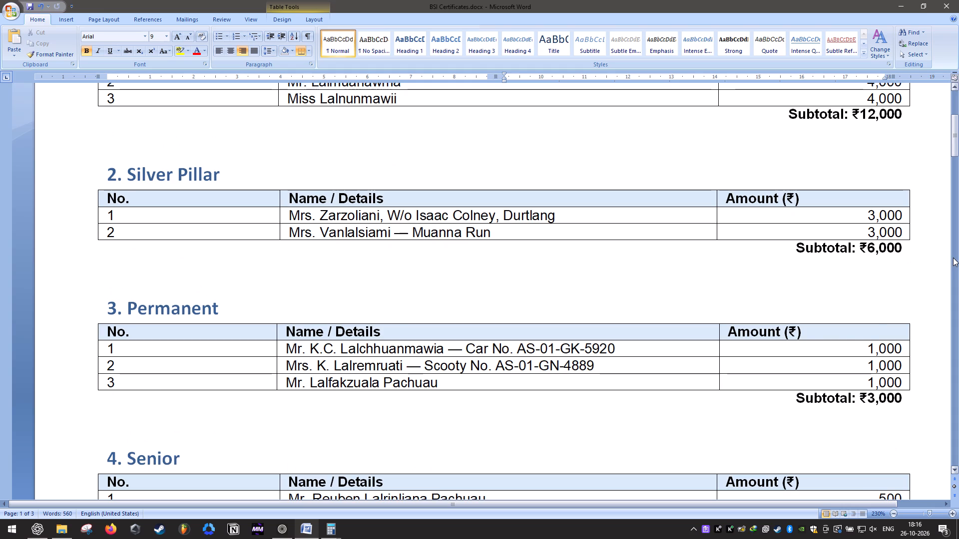
pyautogui.scroll(-1, 955, 257)
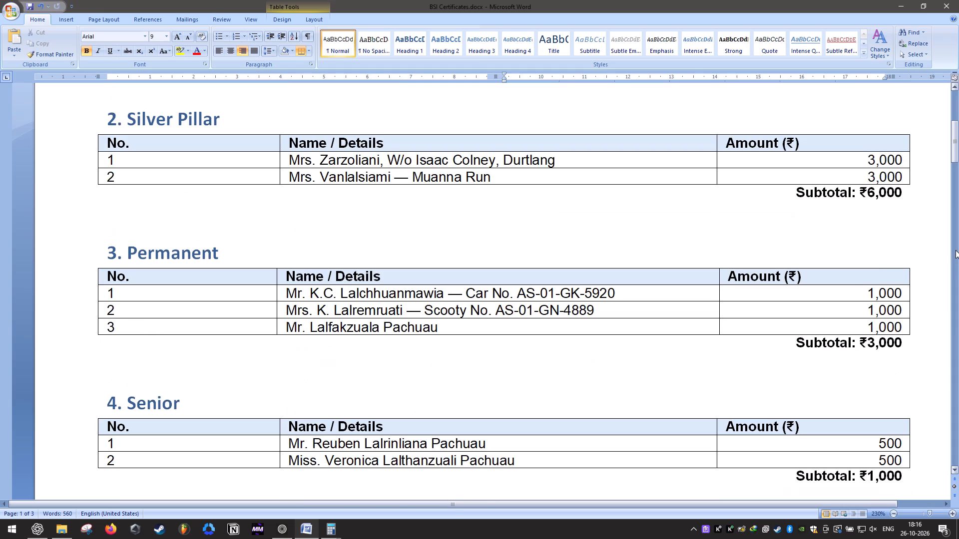
pyautogui.scroll(-2, 956, 249)
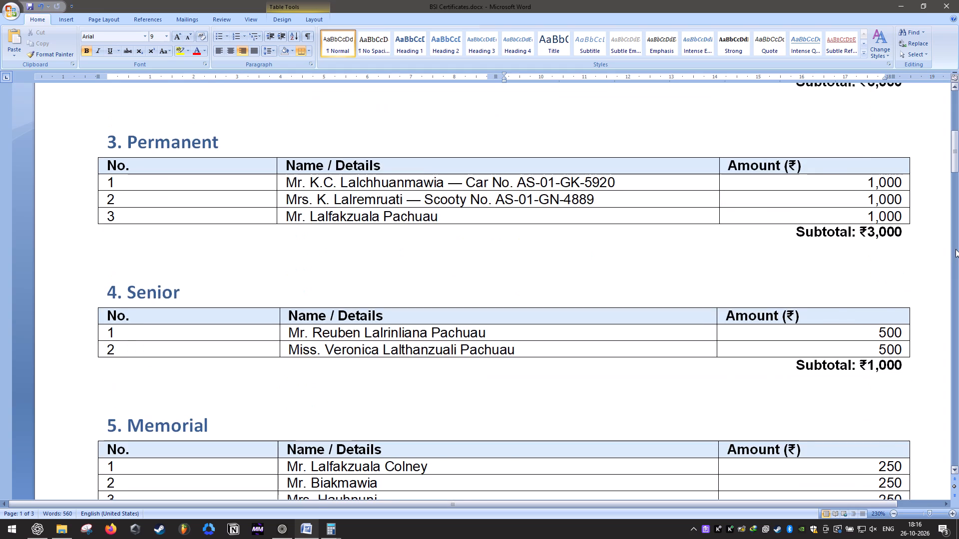
pyautogui.scroll(-1, 956, 249)
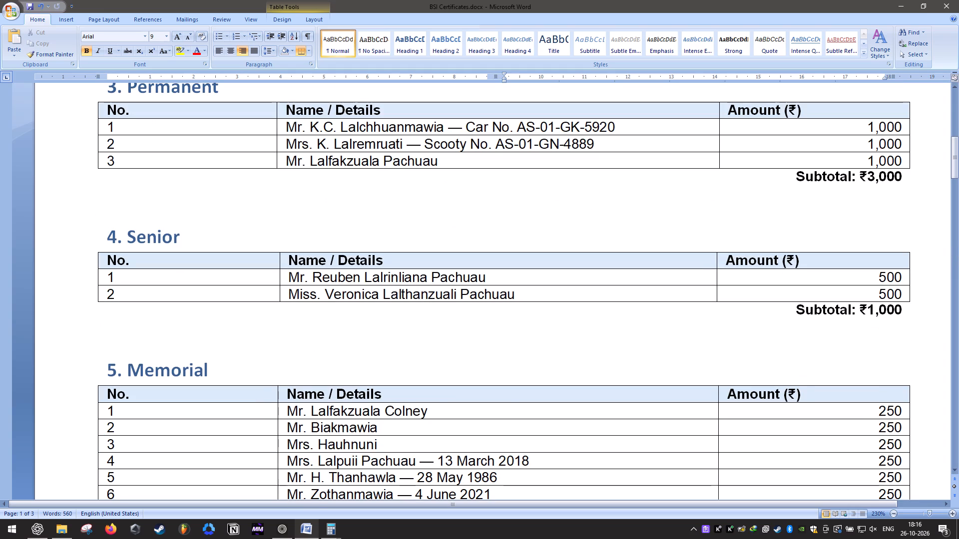
pyautogui.scroll(-4, 948, 244)
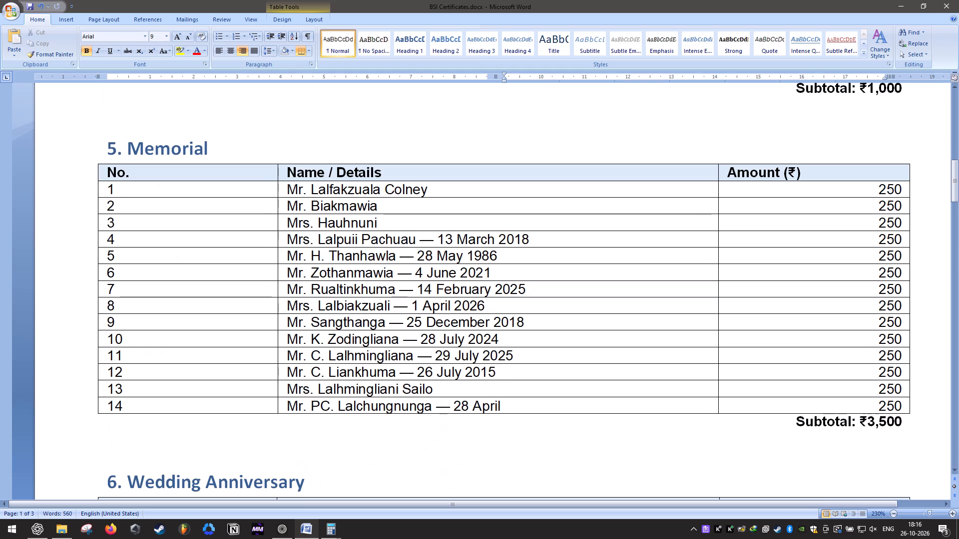
# In Calculator, multiply 250 by 14 to check the Memorial section's subtotal.
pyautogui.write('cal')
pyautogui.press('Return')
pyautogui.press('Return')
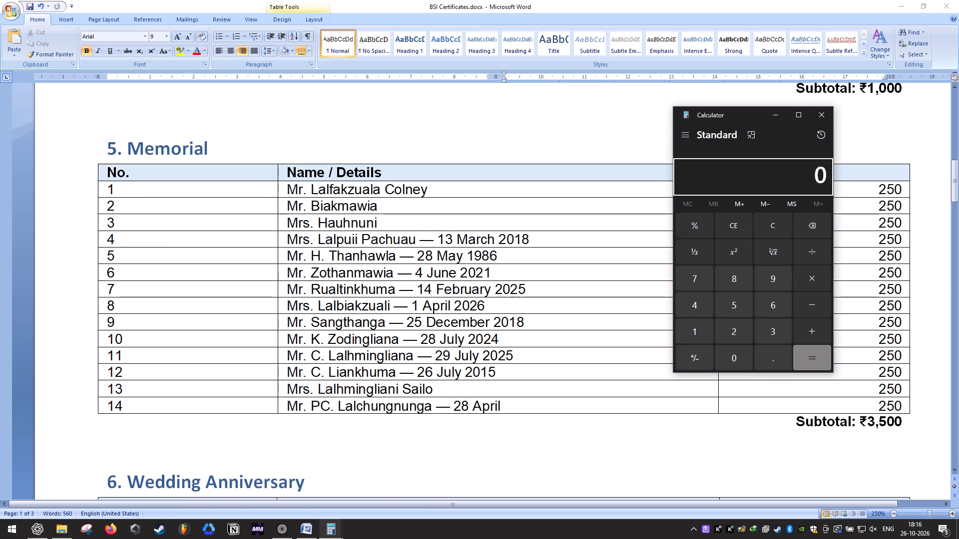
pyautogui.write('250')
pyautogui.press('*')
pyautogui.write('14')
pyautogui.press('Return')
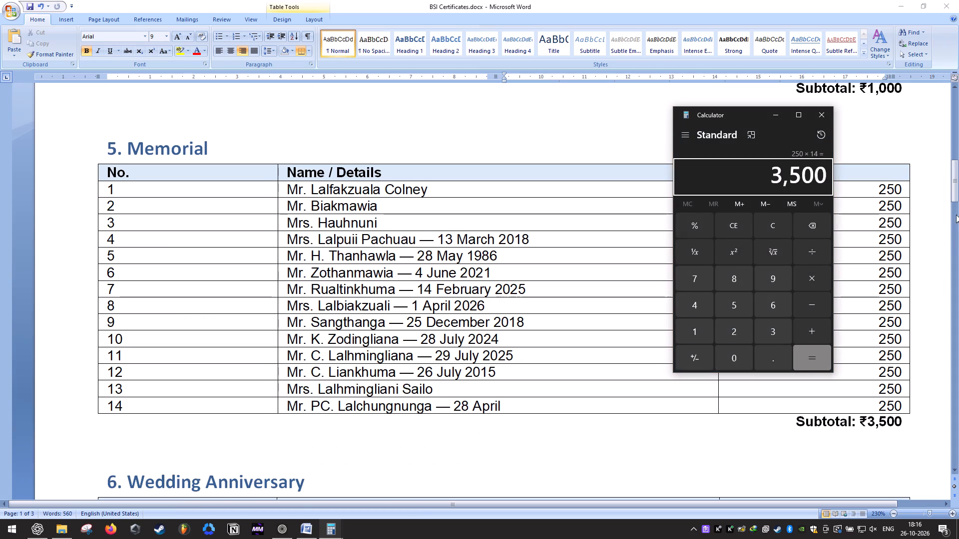
pyautogui.click(814, 114)
# Review the entries and subtotals of the Wedding Anniversary, Birthday and Regular Member sections.
pyautogui.scroll(-3, 922, 313)
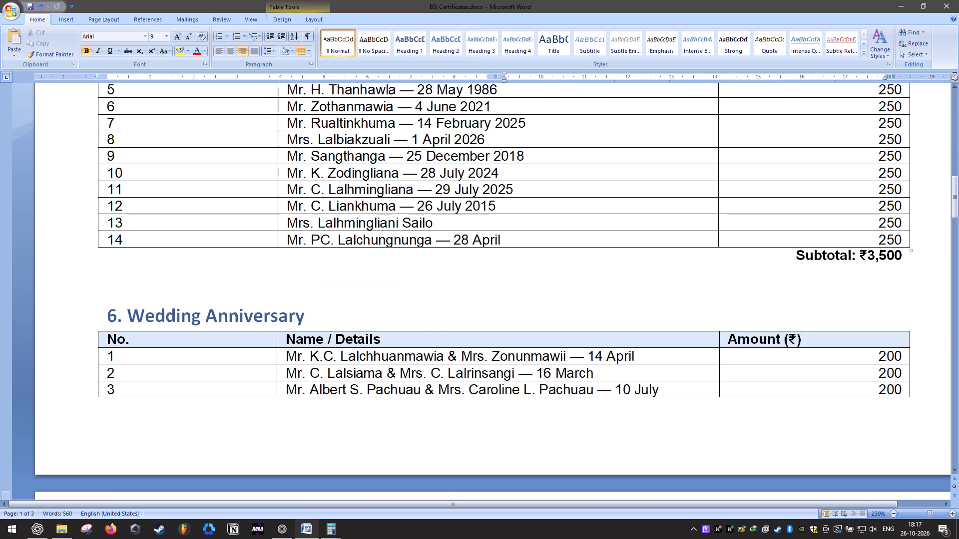
pyautogui.scroll(-3, 924, 310)
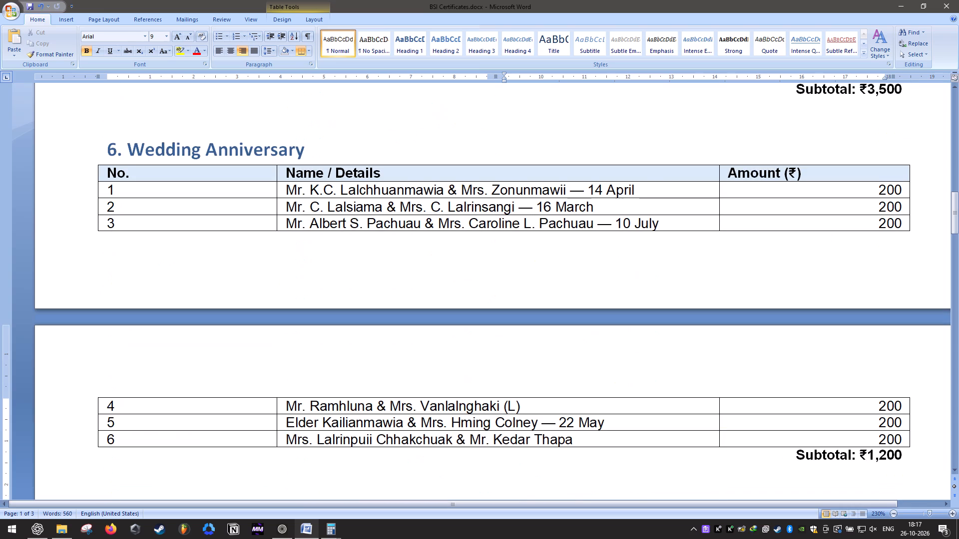
pyautogui.scroll(-3, 925, 314)
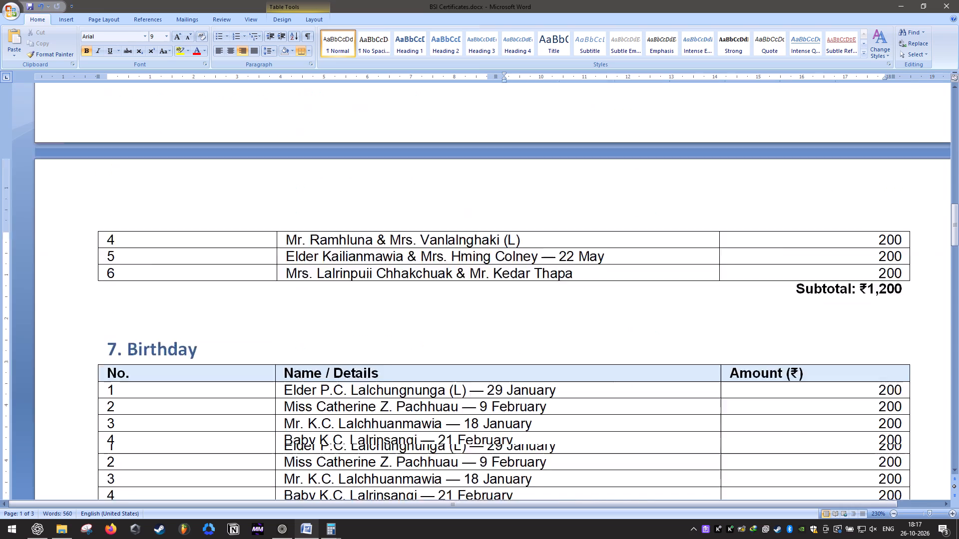
pyautogui.scroll(-10, 925, 314)
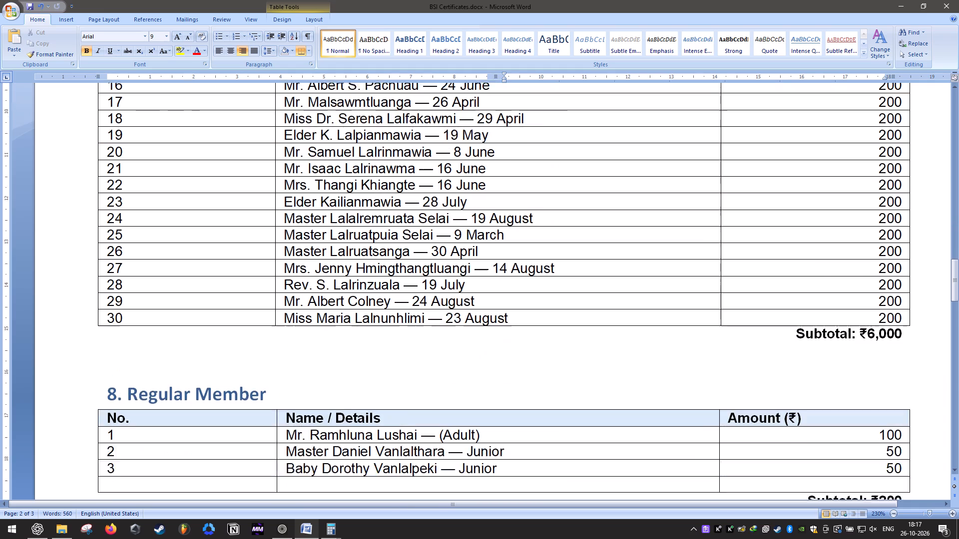
pyautogui.scroll(-2, 924, 313)
pyautogui.scroll(1, 924, 313)
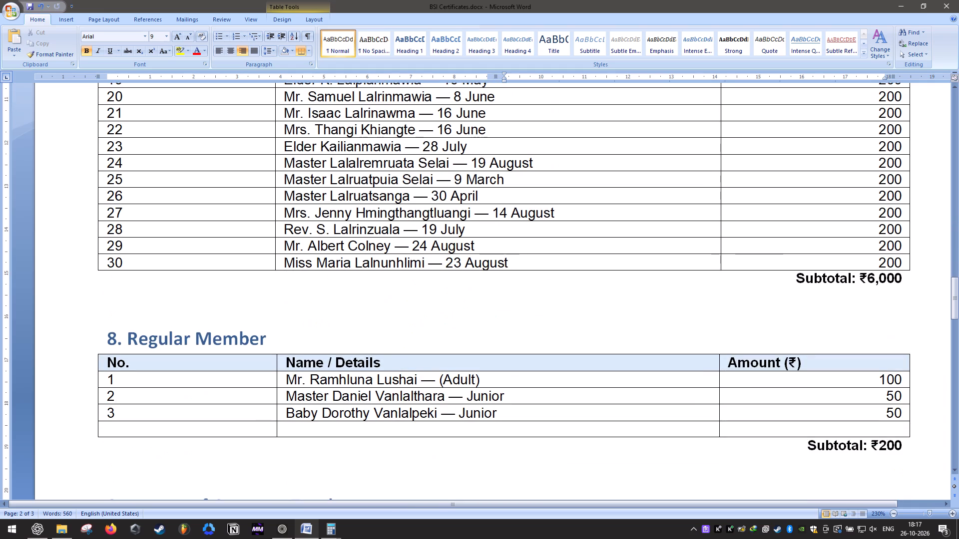
# In Calculator, multiply 200 by 30 to check the Birthday section's subtotal, and close Calculator.
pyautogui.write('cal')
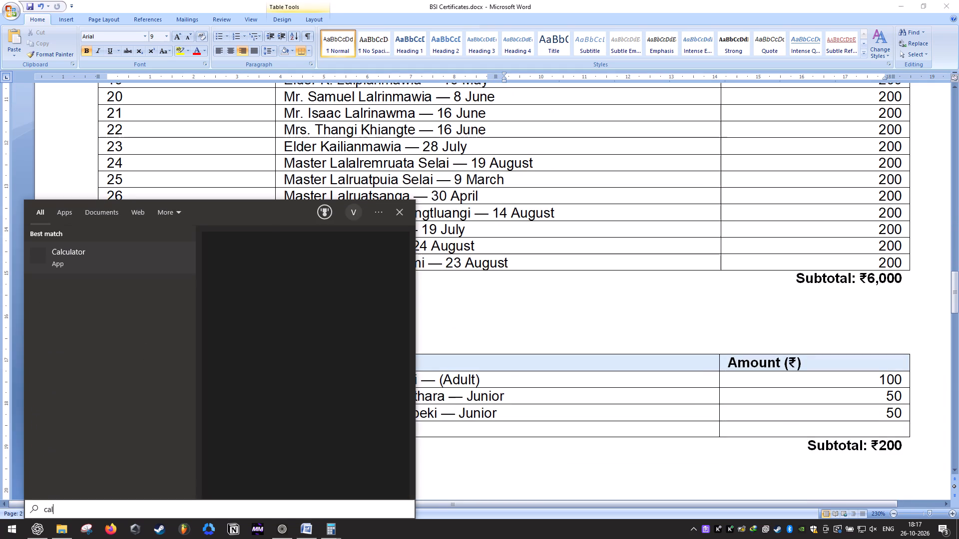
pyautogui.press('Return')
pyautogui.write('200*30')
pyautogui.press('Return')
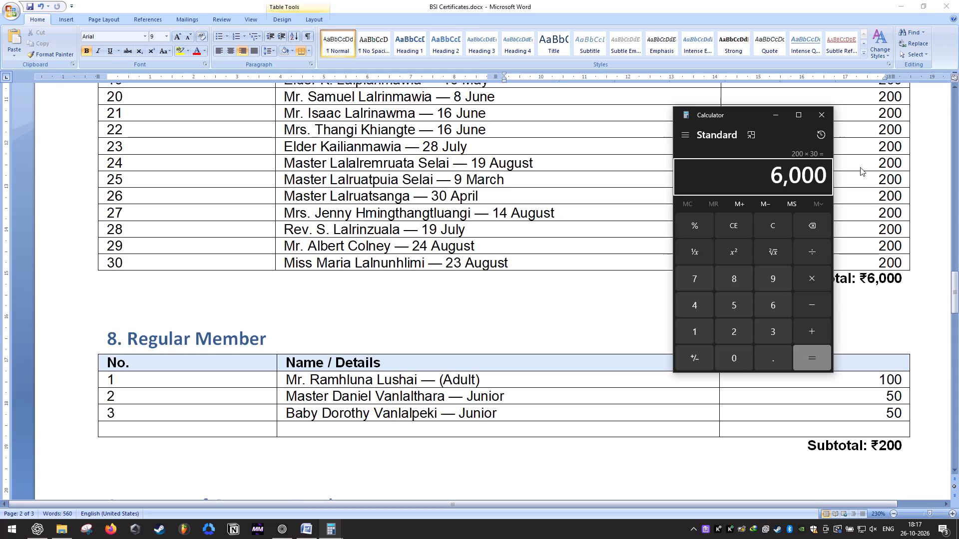
pyautogui.click(823, 114)
# Check the section subtotals against the Summary of Category Totals table in the BSI Certificates document.
pyautogui.scroll(-3, 914, 292)
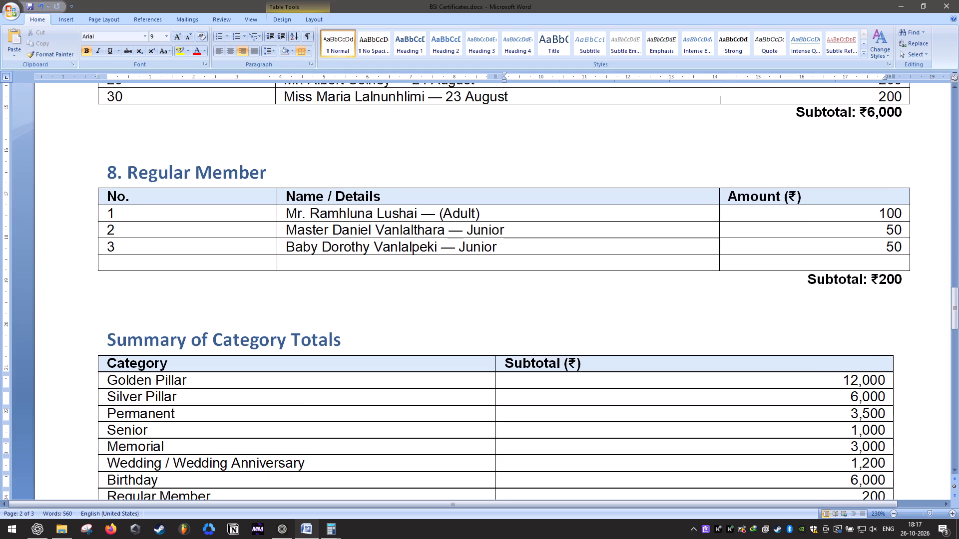
pyautogui.scroll(-2, 936, 292)
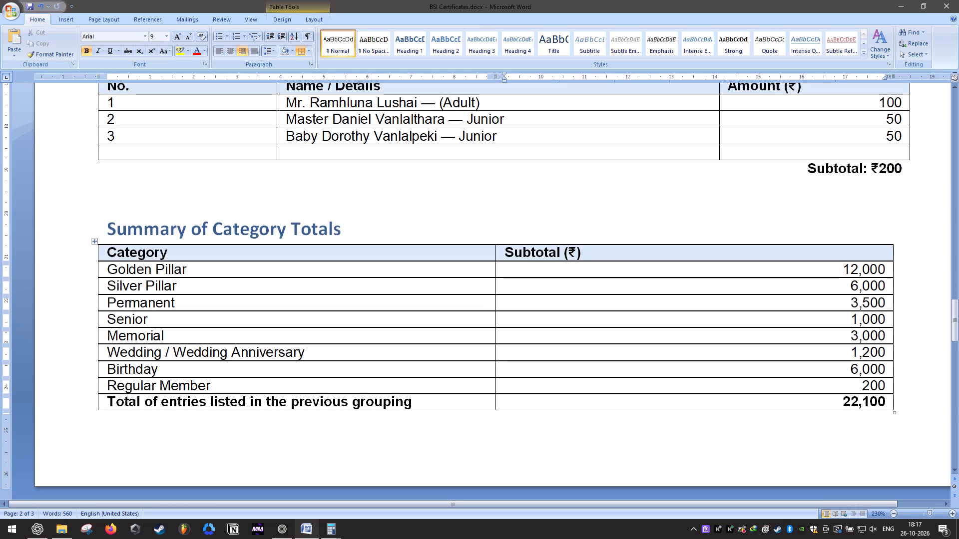
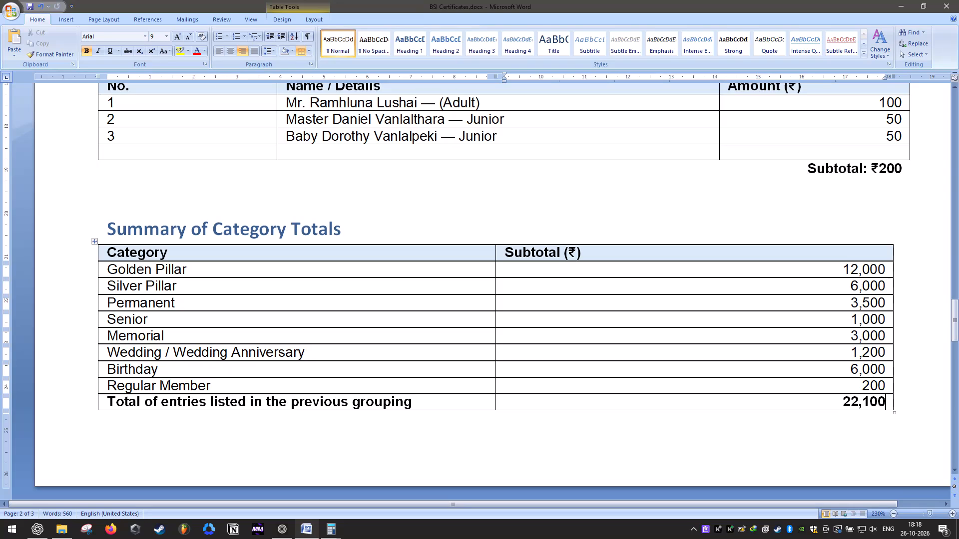
# Review the entries of every section, from Golden Pillar to Regular Member, against the Summary of Category Totals table.
pyautogui.scroll(6, 885, 395)
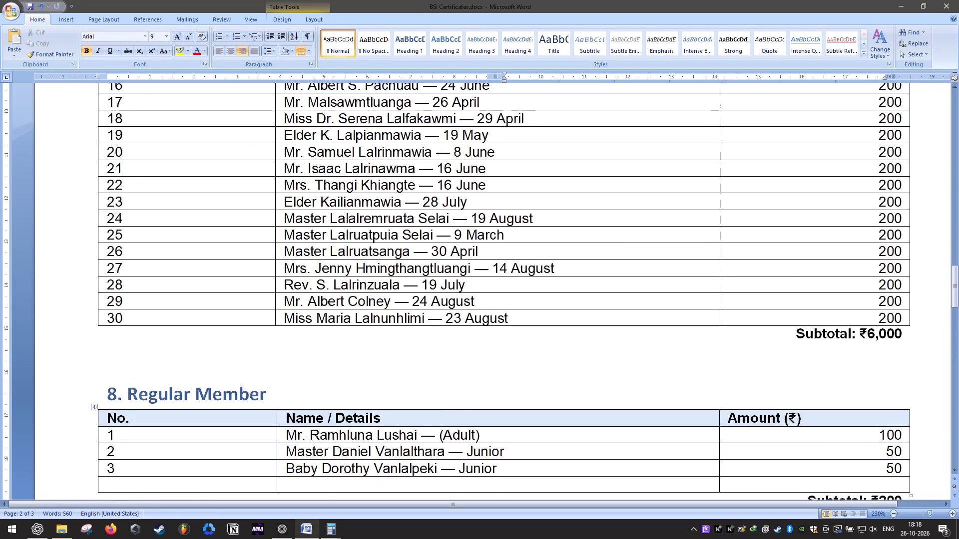
pyautogui.scroll(18, 882, 393)
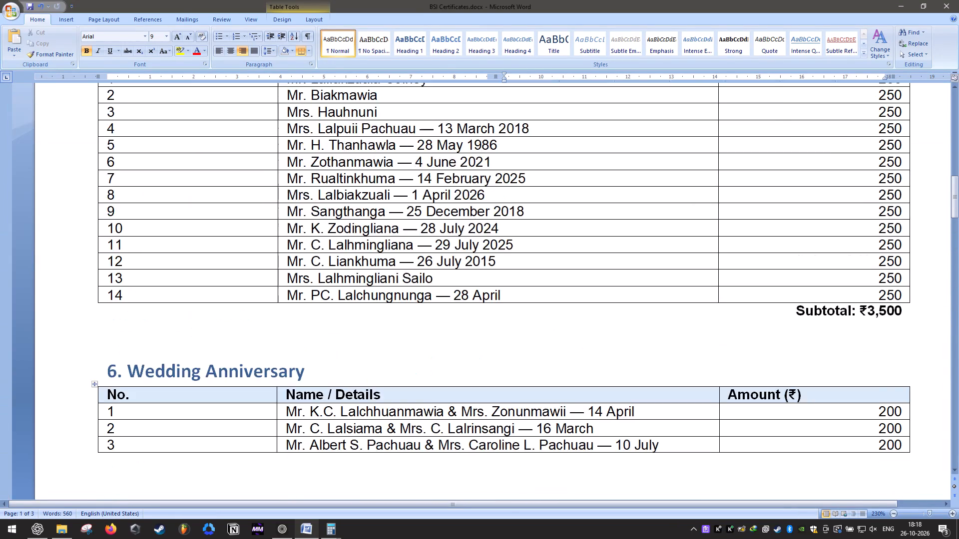
pyautogui.scroll(2, 882, 393)
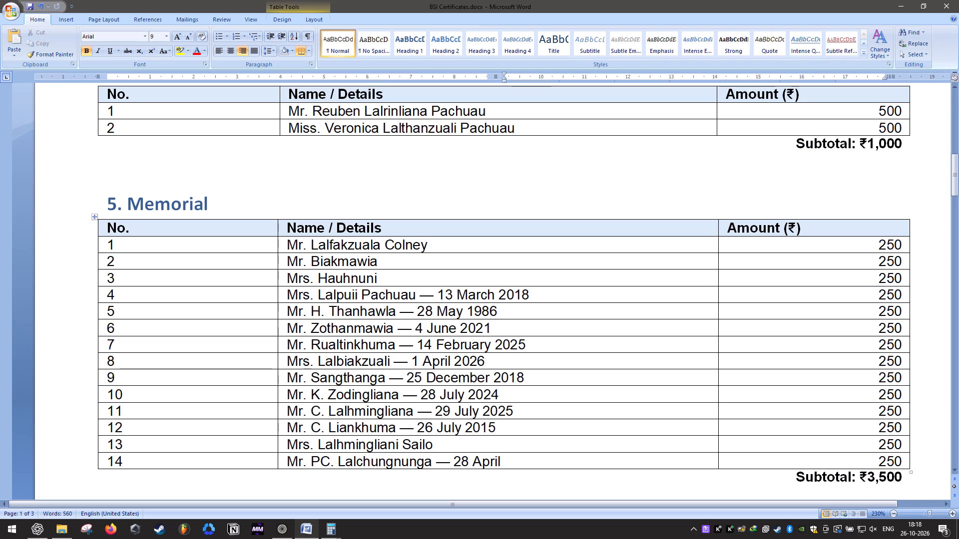
pyautogui.scroll(6, 913, 412)
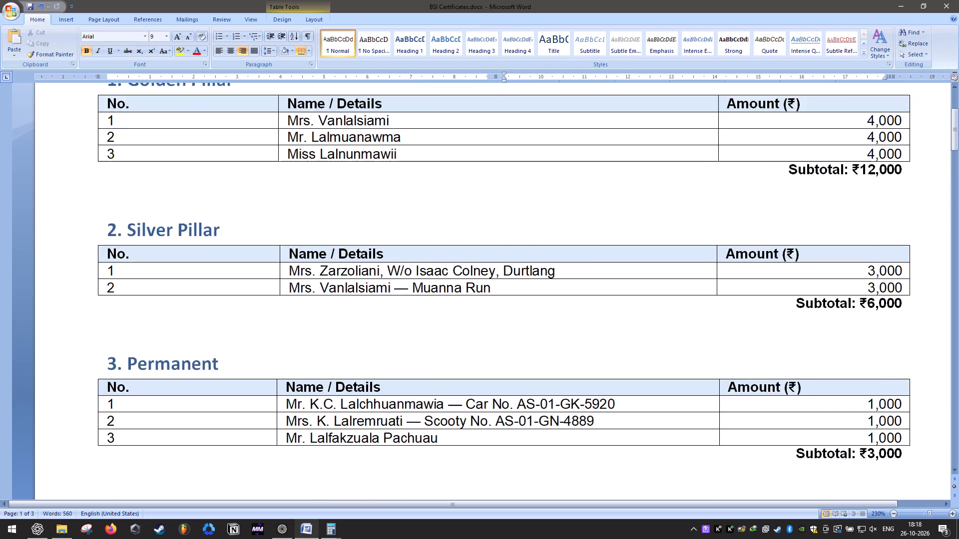
pyautogui.scroll(5, 913, 412)
pyautogui.scroll(-2, 913, 412)
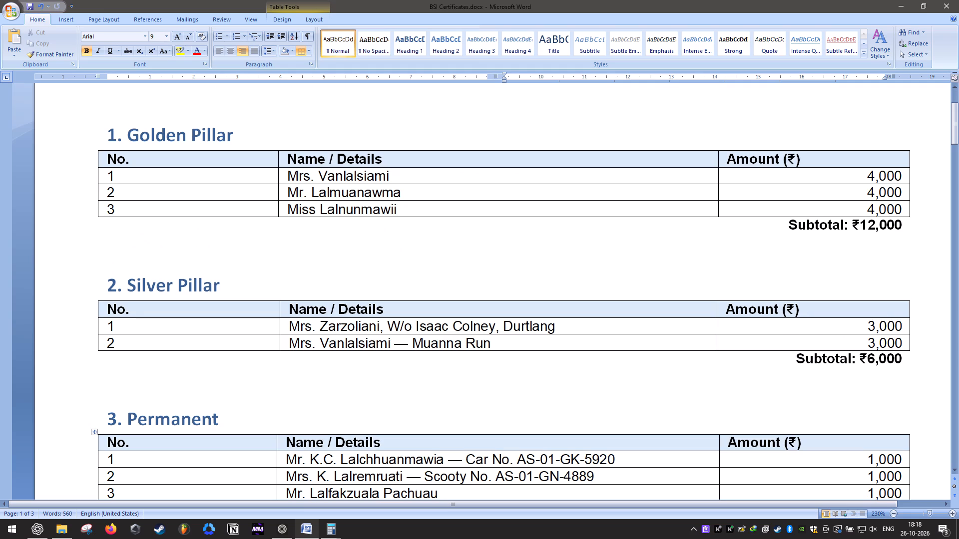
pyautogui.scroll(-6, 932, 484)
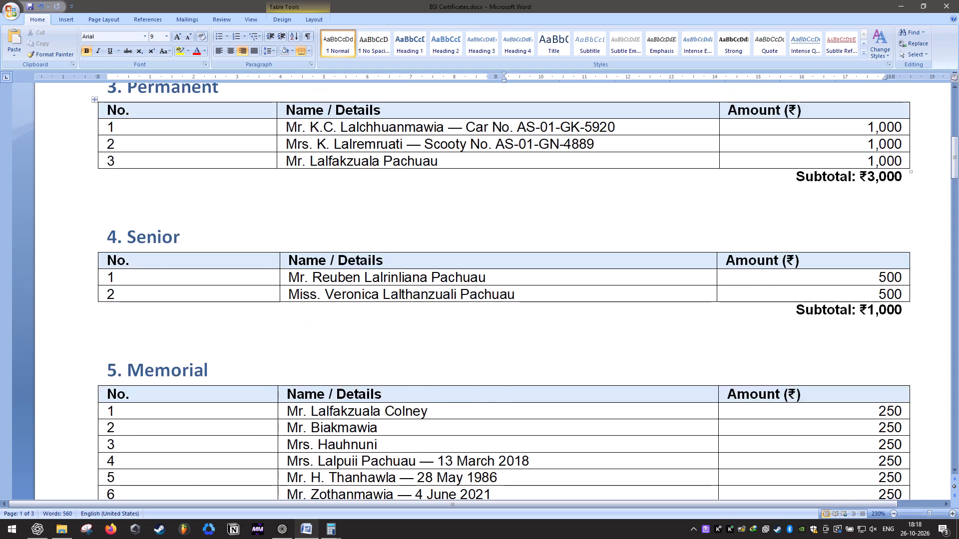
pyautogui.scroll(-14, 938, 479)
pyautogui.scroll(-7, 900, 426)
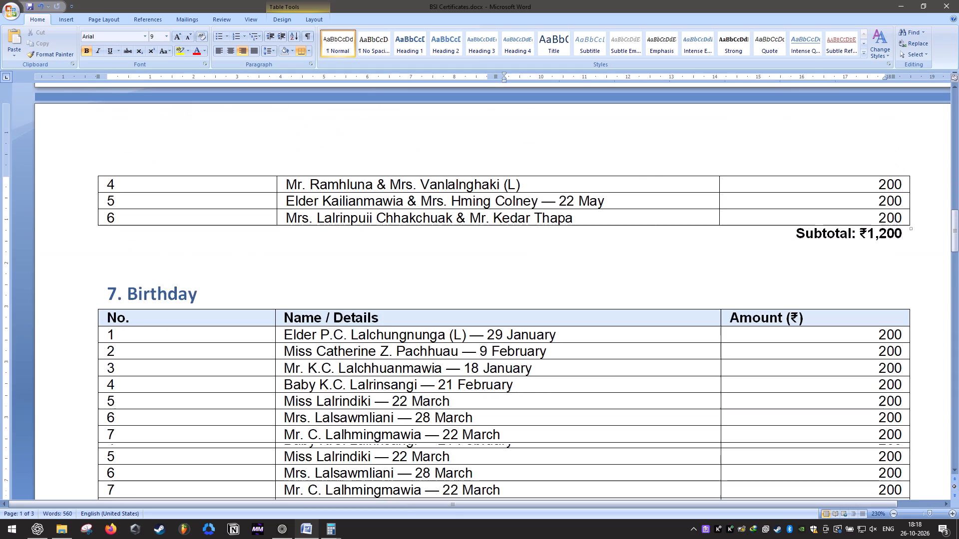
pyautogui.scroll(-15, 909, 426)
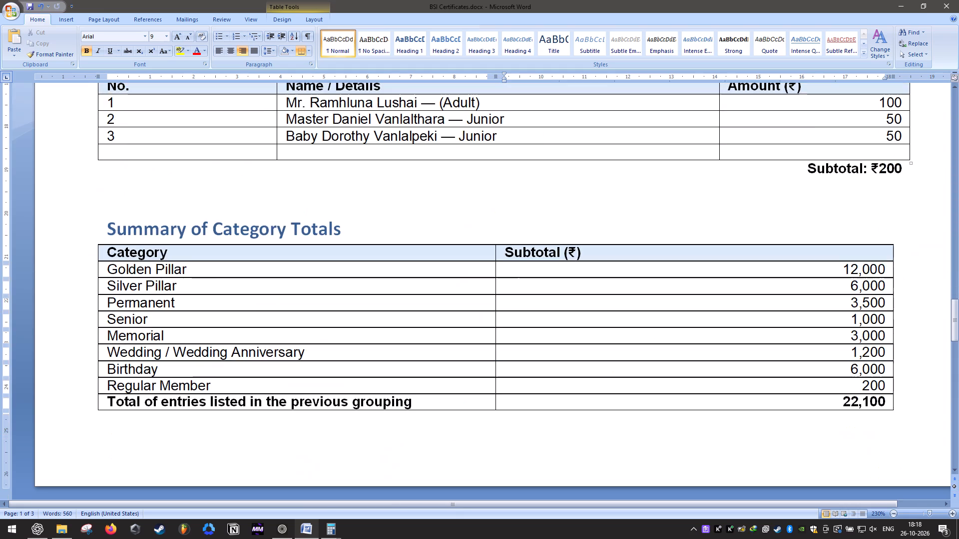
pyautogui.scroll(-9, 911, 423)
pyautogui.scroll(8, 911, 425)
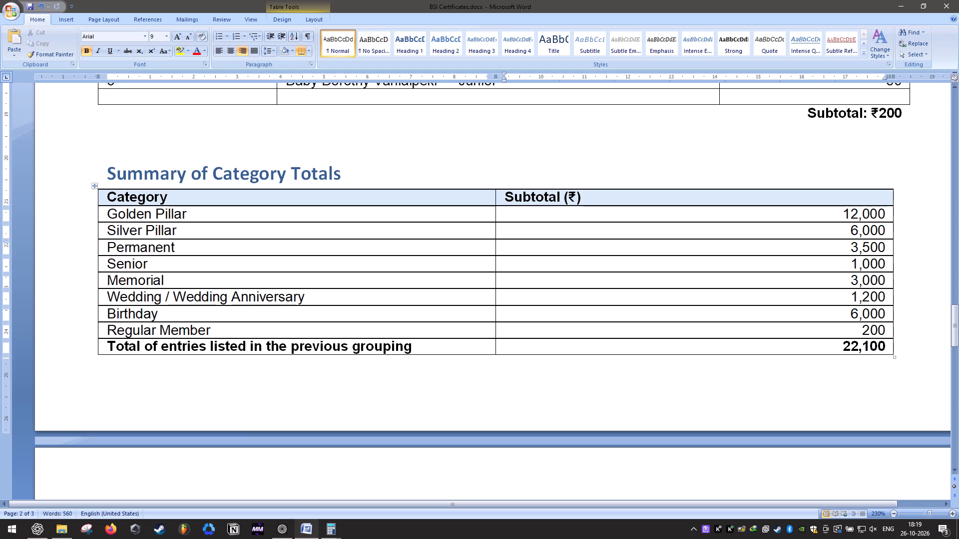
# In the Summary of Category Totals table, append the entry counts x3 to Golden Pillar and x2 to Silver Pillar.
pyautogui.click(352, 214)
pyautogui.press('space')
pyautogui.write('x3')
pyautogui.press('Down')
pyautogui.press('space')
pyautogui.write('x2')
# Check the Permanent and Senior sections' entries, and in the summary table append x to Permanent and x2 to Senior.
pyautogui.scroll(20, 463, 224)
pyautogui.scroll(2, 463, 224)
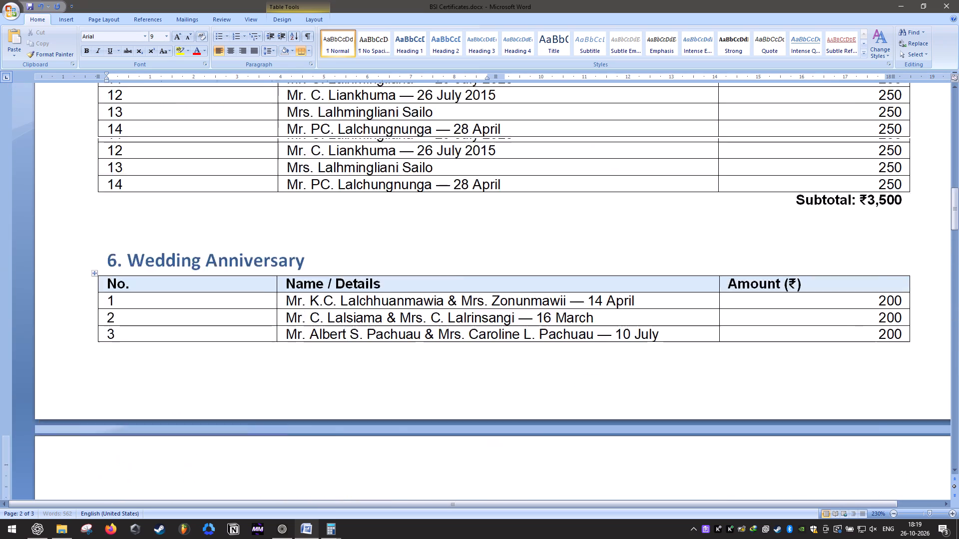
pyautogui.scroll(14, 464, 221)
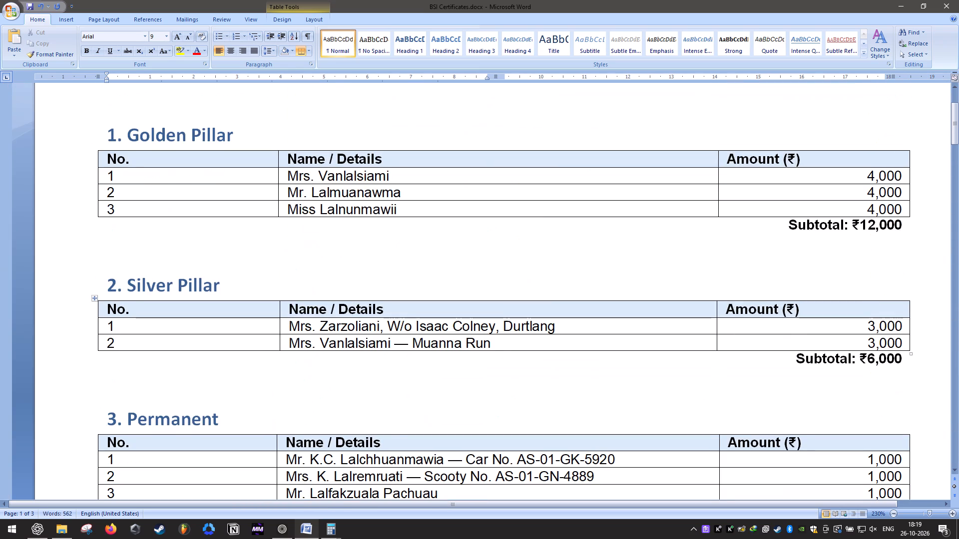
pyautogui.scroll(-5, 464, 221)
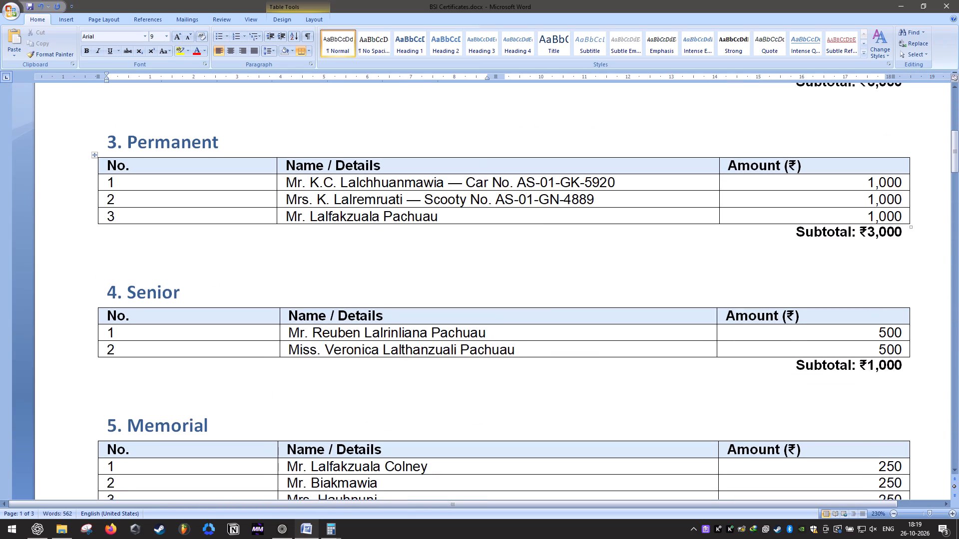
pyautogui.moveTo(578, 271); pyautogui.dragTo(572, 339, button='middle')
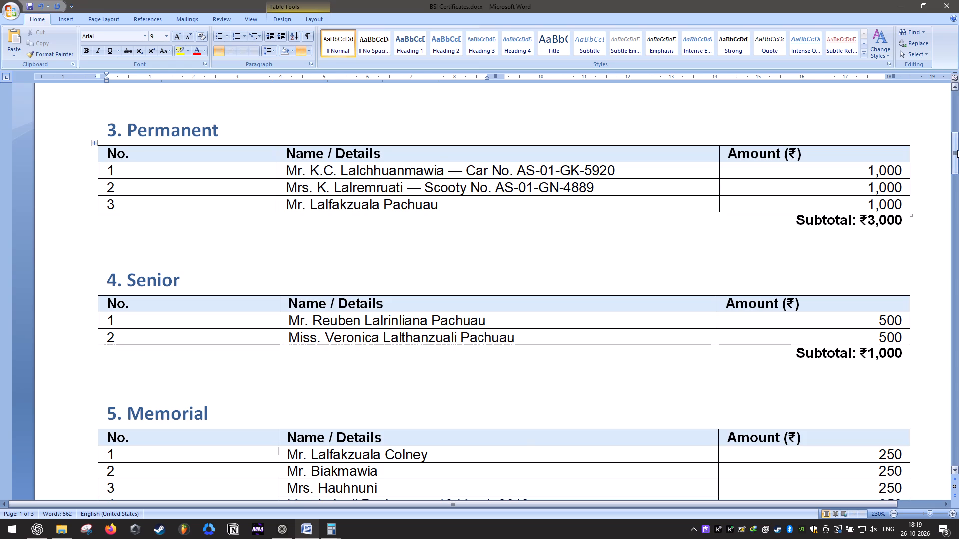
pyautogui.moveTo(957, 150); pyautogui.dragTo(958, 305)
pyautogui.scroll(-8, 922, 296)
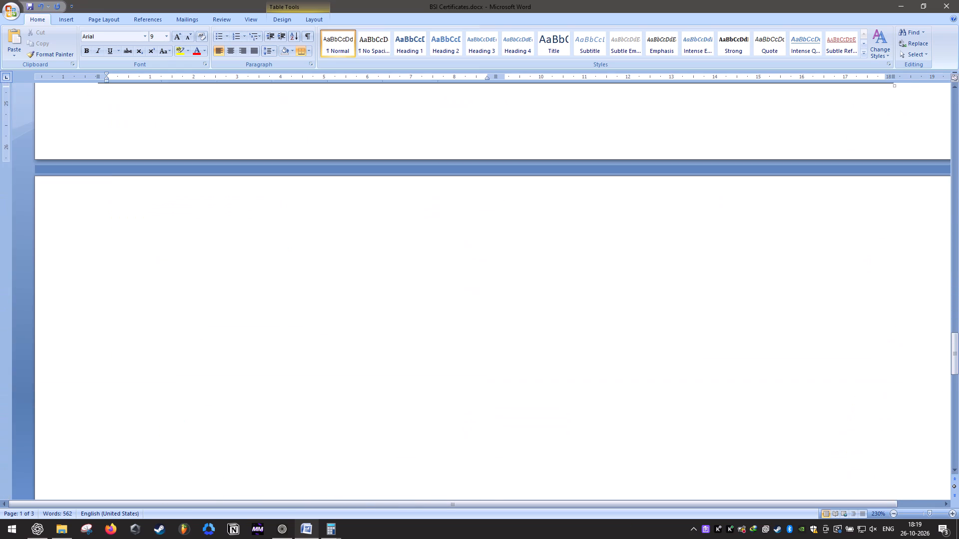
pyautogui.scroll(4, 717, 251)
pyautogui.click(313, 196)
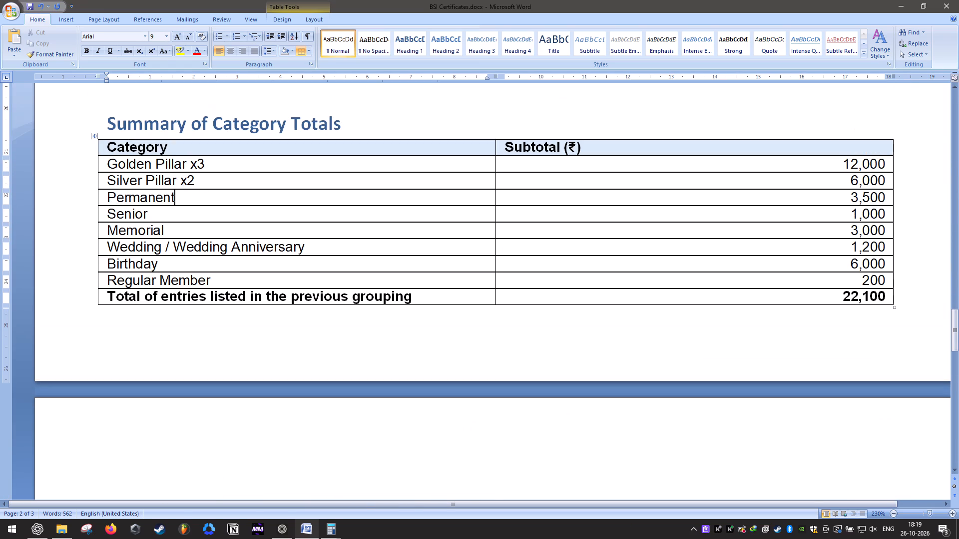
pyautogui.press('space')
pyautogui.press('x')
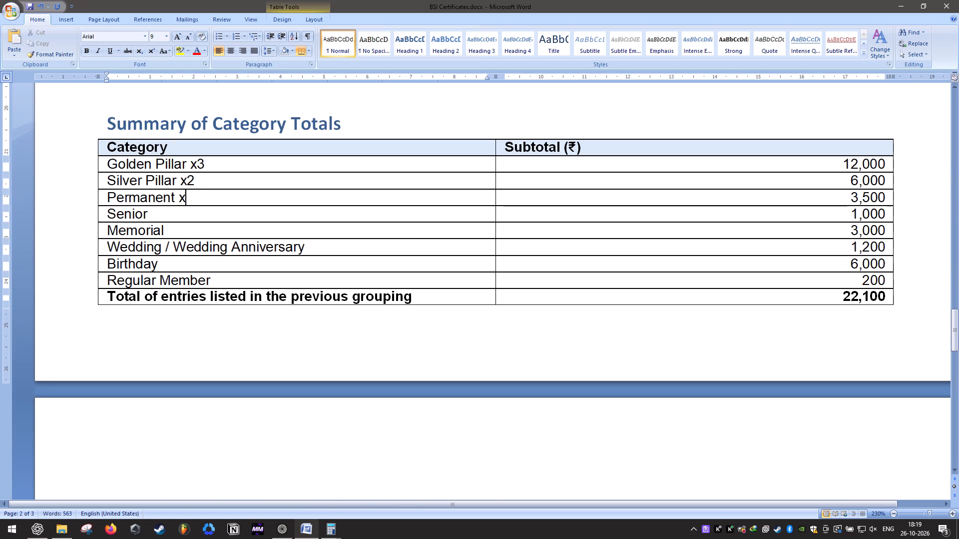
pyautogui.click(174, 214)
pyautogui.press('space')
pyautogui.press('x')
pyautogui.press('2')
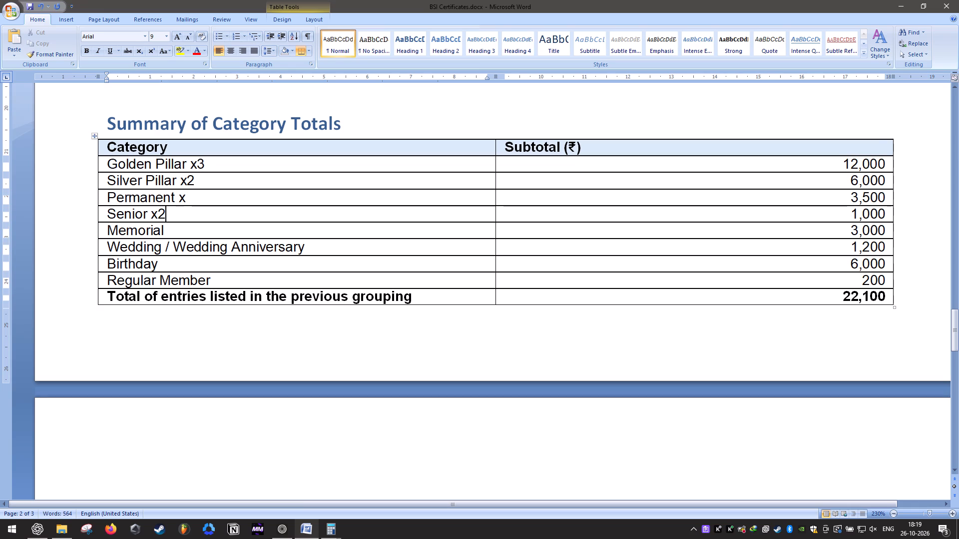
# Recheck the Permanent section's entries and complete its summary label as Permanent x3.
pyautogui.moveTo(955, 329); pyautogui.dragTo(956, 203)
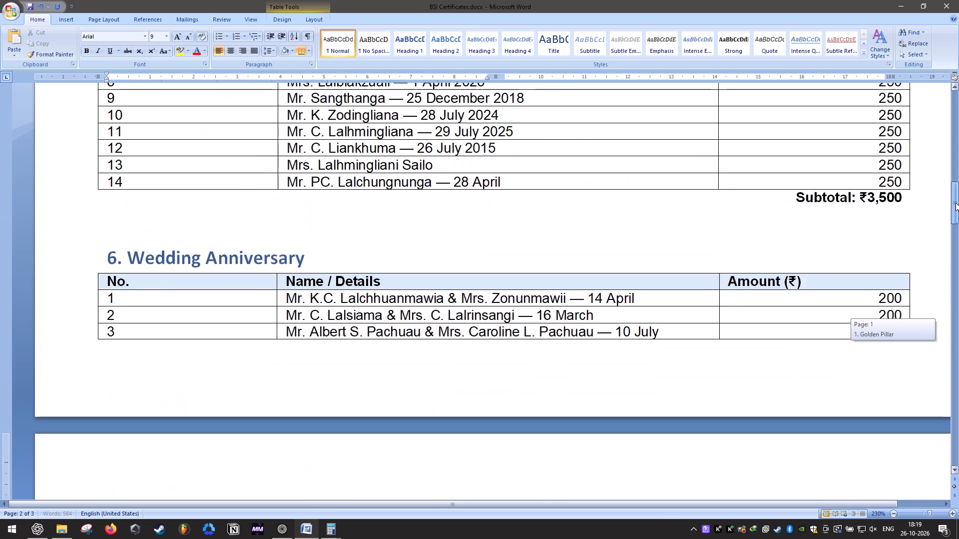
pyautogui.moveTo(956, 203); pyautogui.dragTo(958, 145)
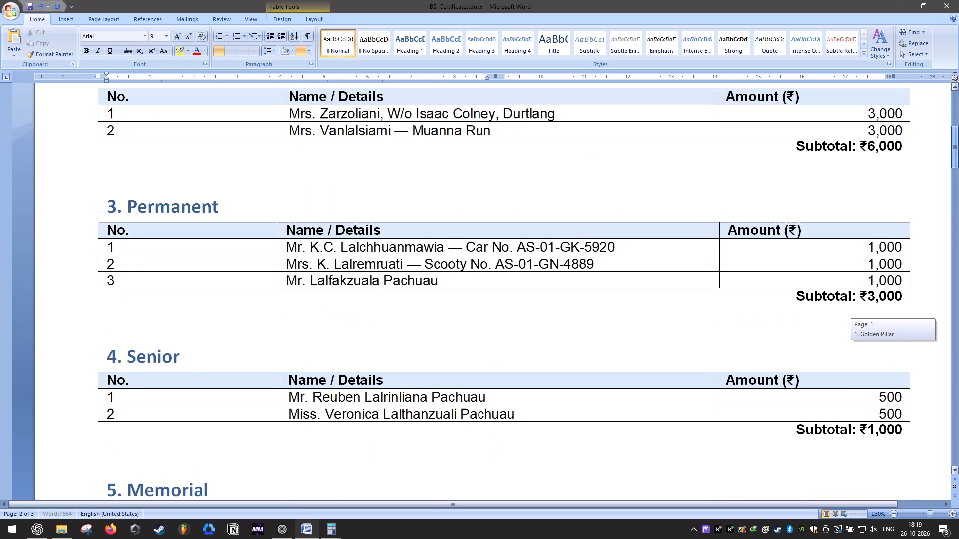
pyautogui.moveTo(958, 145); pyautogui.dragTo(957, 318)
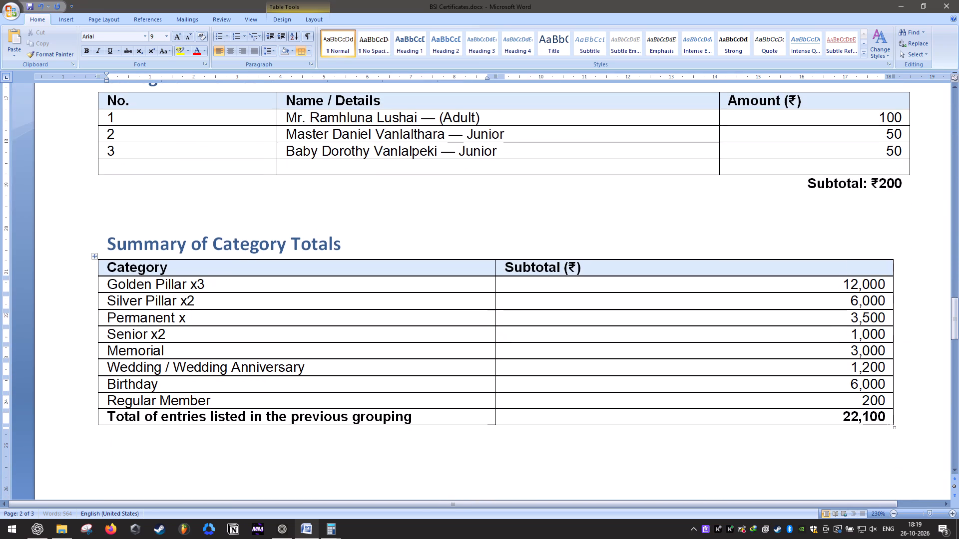
pyautogui.click(378, 316)
pyautogui.press('3')
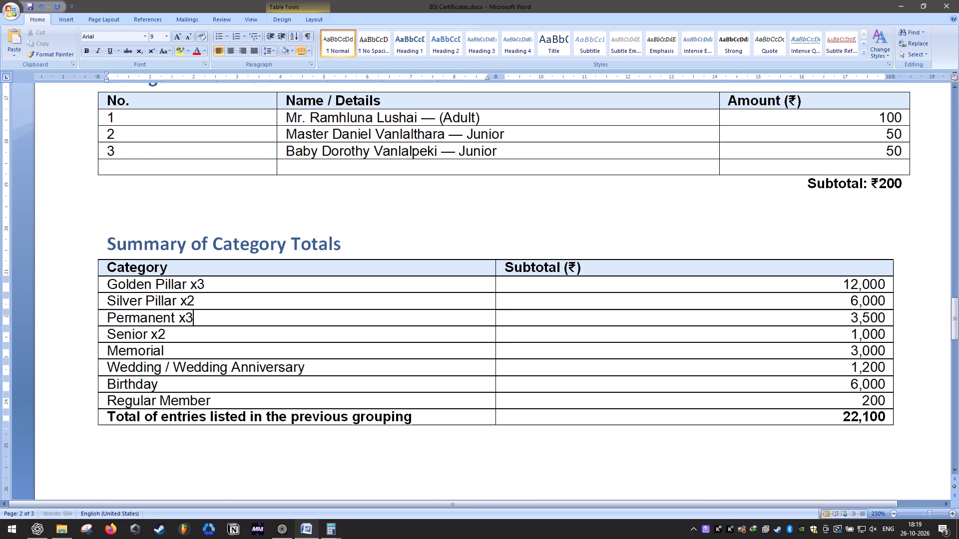
# Check the Memorial section's entries and append the count x14 to Memorial in the summary table.
pyautogui.click(324, 352)
pyautogui.press('space')
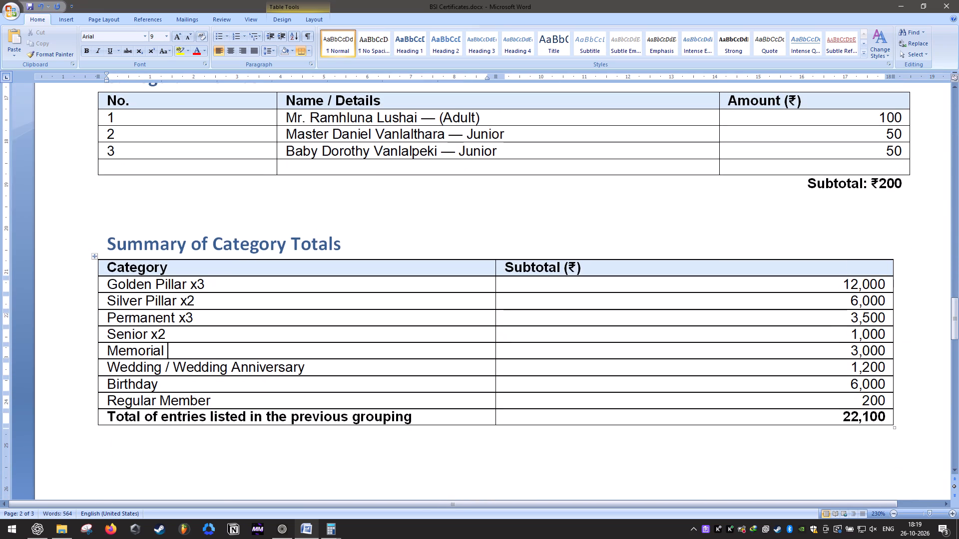
pyautogui.press('z')
pyautogui.press('x')
pyautogui.press('BackSpace')
pyautogui.press('BackSpace')
pyautogui.press('x')
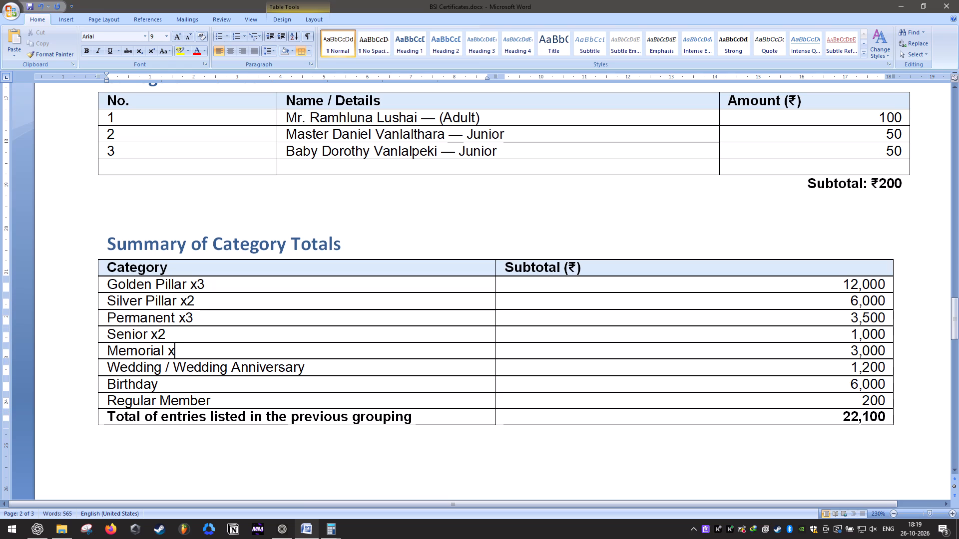
pyautogui.moveTo(956, 321); pyautogui.dragTo(958, 169)
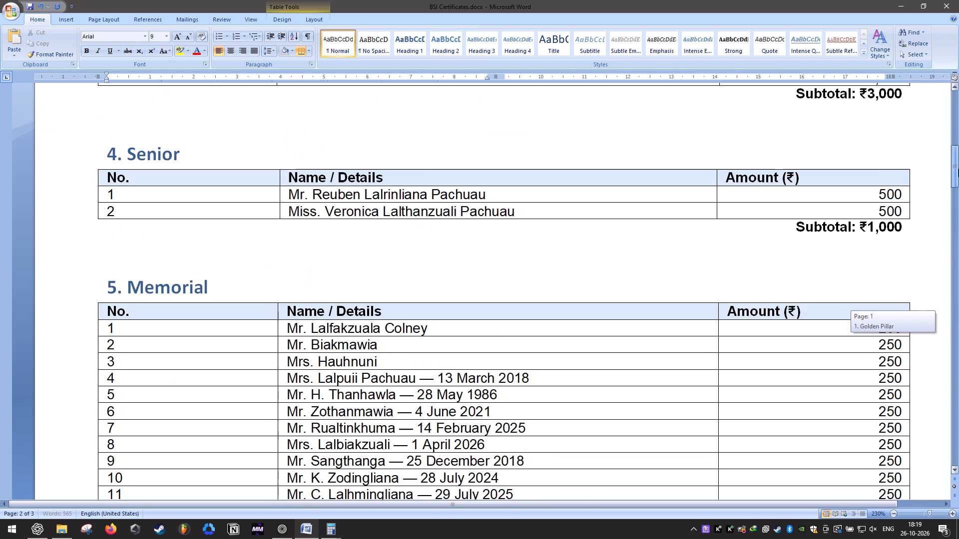
pyautogui.moveTo(958, 169); pyautogui.dragTo(954, 338)
pyautogui.write('14')
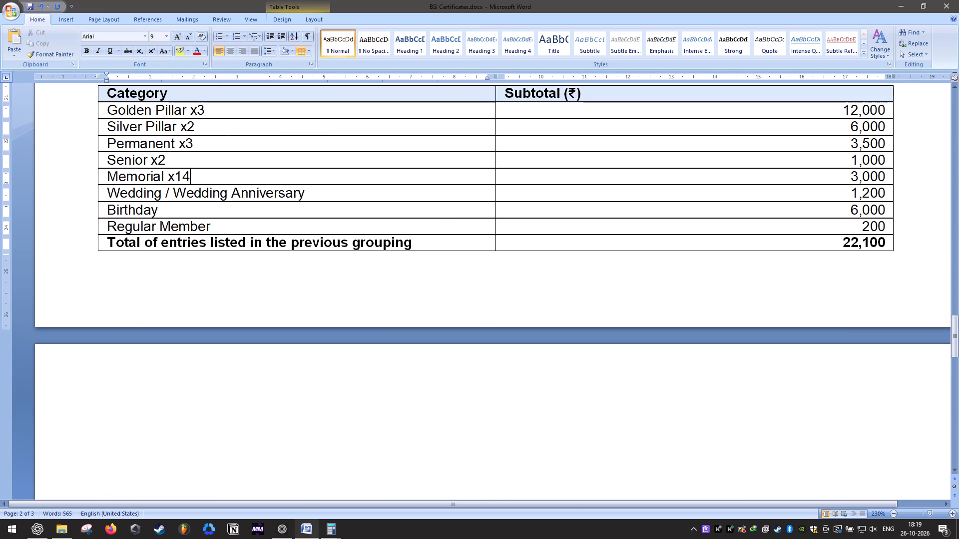
# Shorten the summary table's Wedding / Wedding Anniversary label to Wedding Anniversary.
pyautogui.moveTo(173, 192); pyautogui.dragTo(140, 195)
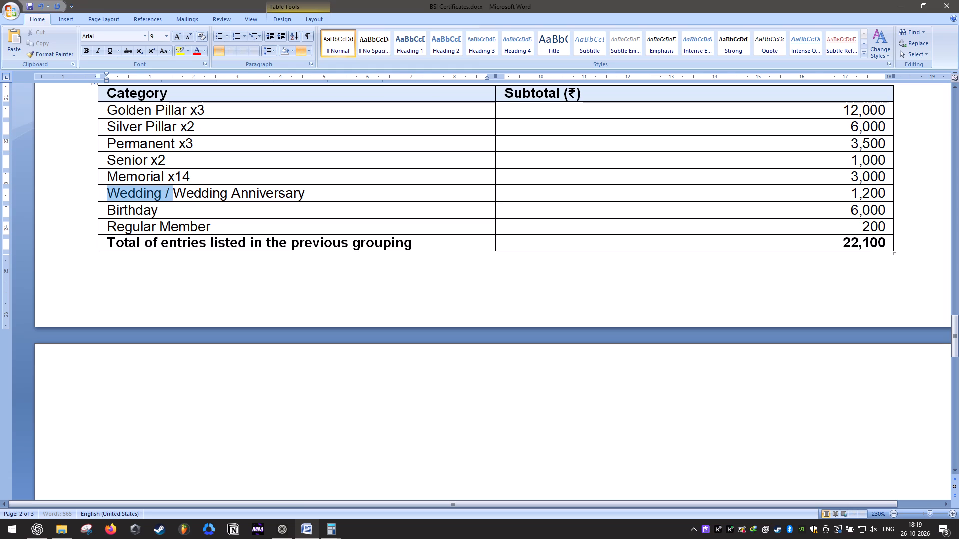
pyautogui.moveTo(140, 195); pyautogui.dragTo(137, 195)
pyautogui.press('BackSpace')
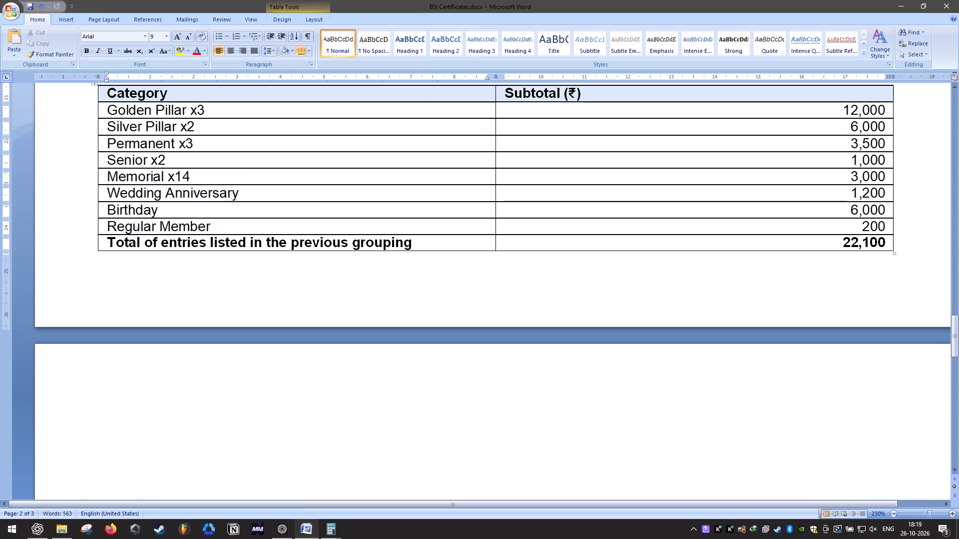
# Append the entry count x6 to the Wedding Anniversary label in the summary table.
pyautogui.moveTo(958, 338); pyautogui.dragTo(958, 255)
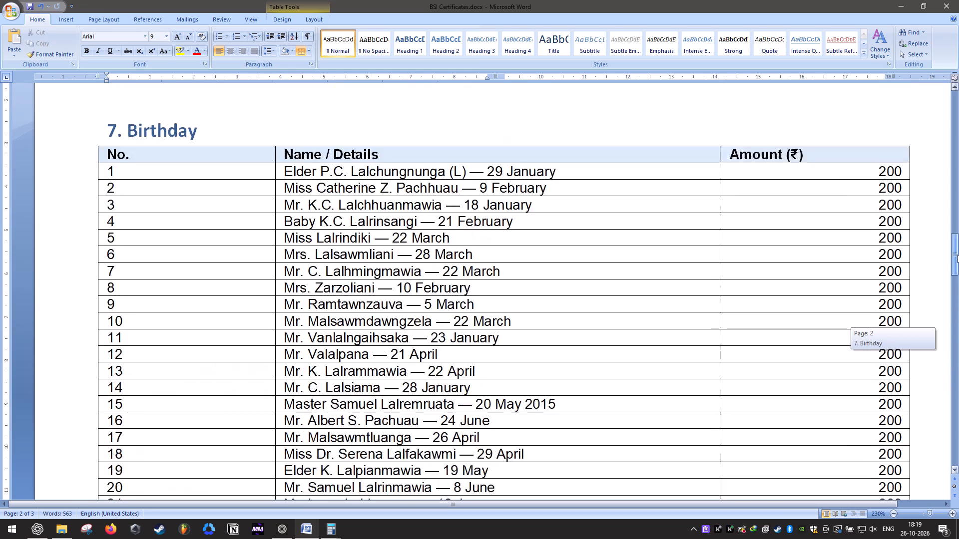
pyautogui.moveTo(958, 255); pyautogui.dragTo(958, 331)
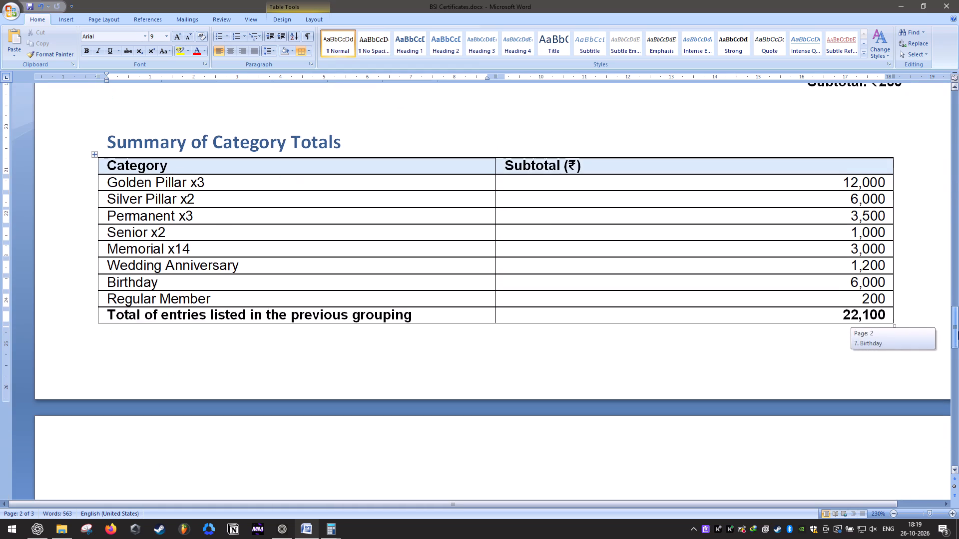
pyautogui.moveTo(958, 331); pyautogui.dragTo(958, 331)
pyautogui.click(367, 267)
pyautogui.press('space')
pyautogui.write('x6')
# Append the entry counts x30 to Birthday and x3 to Regular Member in the summary table.
pyautogui.click(274, 283)
pyautogui.press('space')
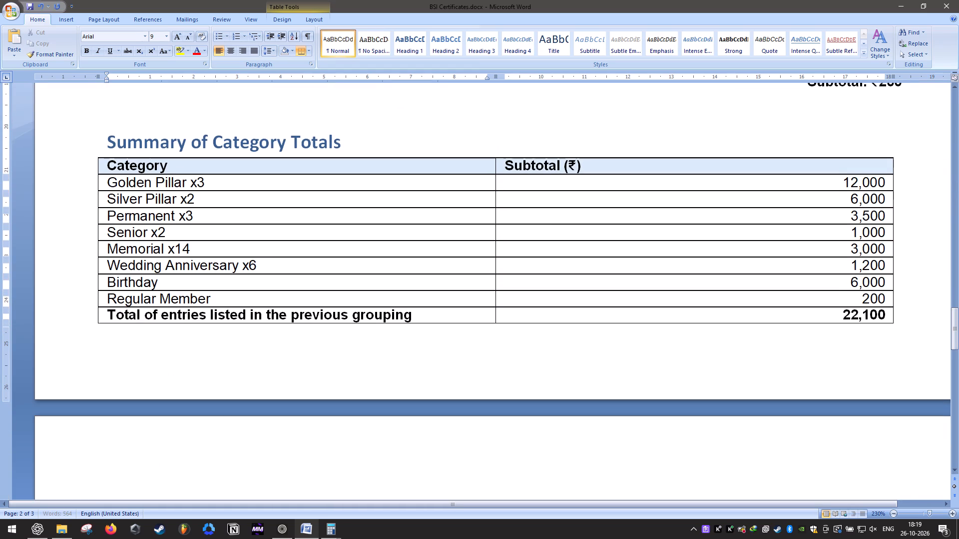
pyautogui.write('x30')
pyautogui.click(281, 293)
pyautogui.press('space')
pyautogui.press('x')
pyautogui.press('3')
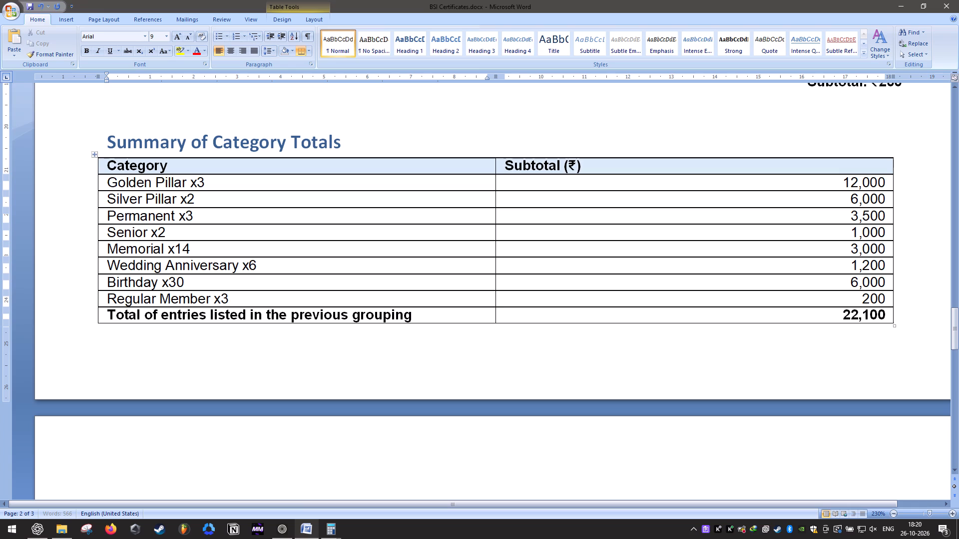
# Save the BSI Certificates document.
pyautogui.scroll(1, 645, 380)
pyautogui.hotkey('ctrl', 's')
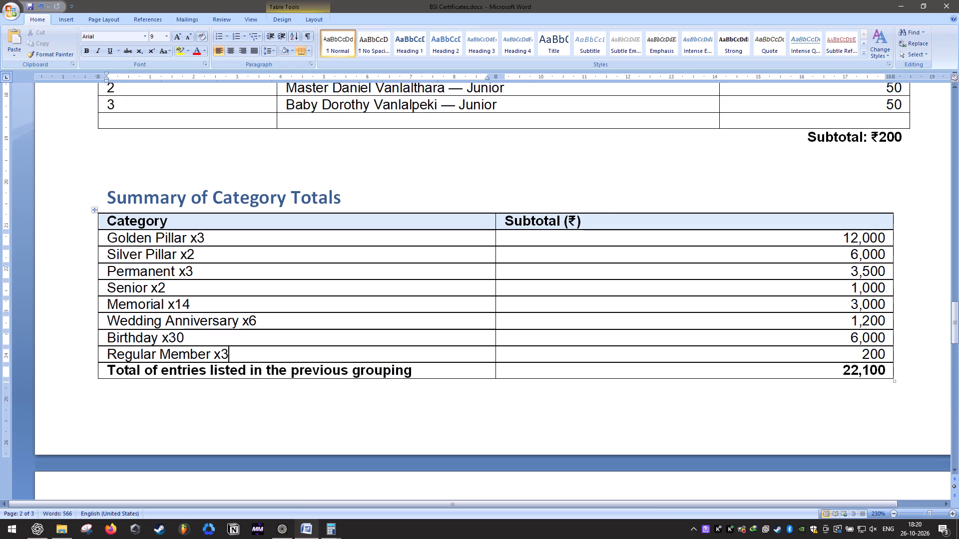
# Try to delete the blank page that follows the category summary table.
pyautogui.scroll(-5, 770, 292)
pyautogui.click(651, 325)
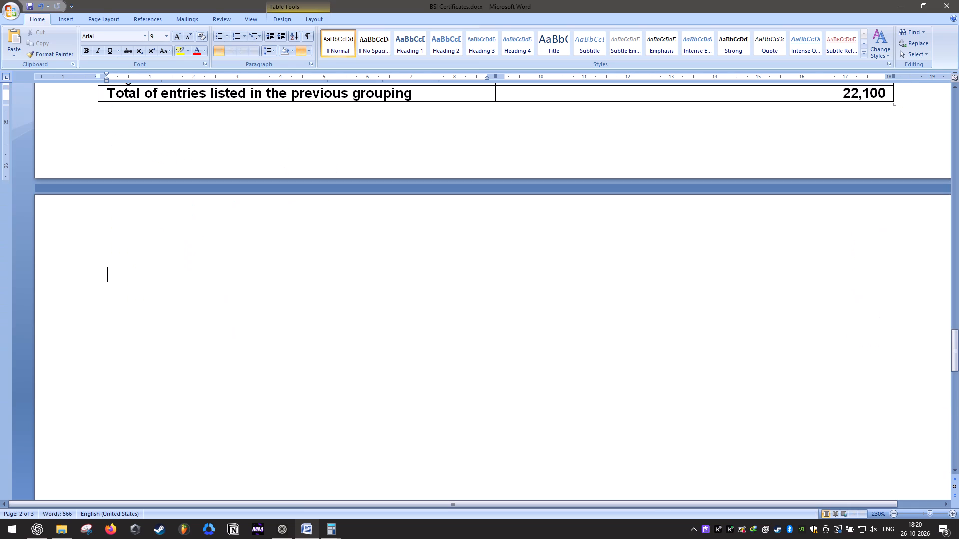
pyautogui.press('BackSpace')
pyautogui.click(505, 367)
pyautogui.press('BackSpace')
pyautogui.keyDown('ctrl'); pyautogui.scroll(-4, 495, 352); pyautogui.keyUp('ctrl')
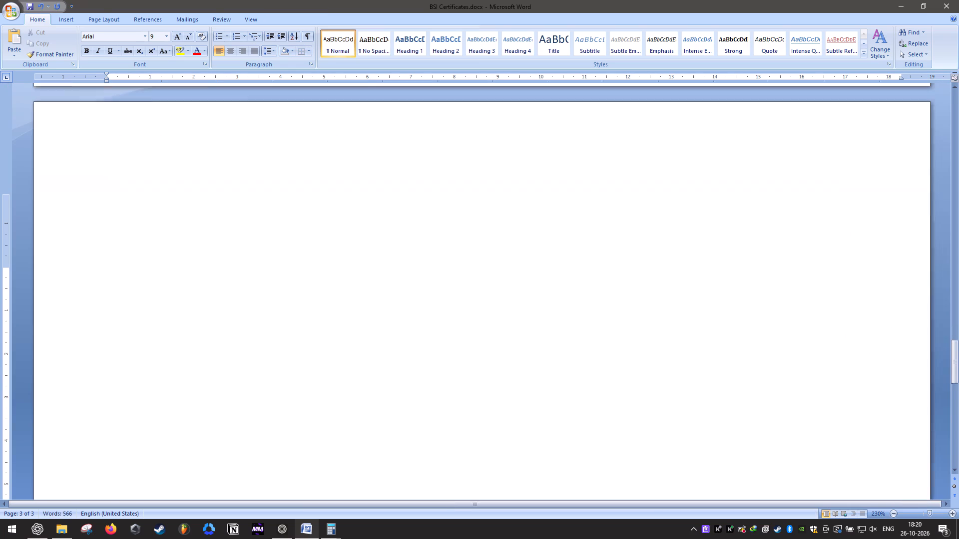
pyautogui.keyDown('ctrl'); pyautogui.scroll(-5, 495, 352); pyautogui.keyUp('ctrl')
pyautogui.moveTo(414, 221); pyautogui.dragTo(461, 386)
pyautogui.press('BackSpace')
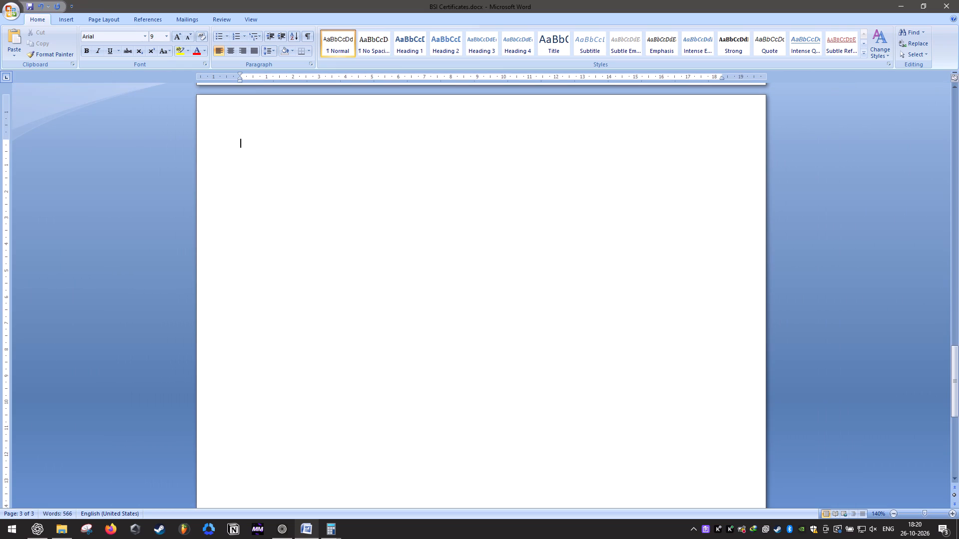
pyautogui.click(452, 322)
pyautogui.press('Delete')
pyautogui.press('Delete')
# Add up the summary table's subtotals in Calculator: 12000, 6000, 3500, 1000, 3000, 1200, 6000 and 200.
pyautogui.scroll(3, 454, 312)
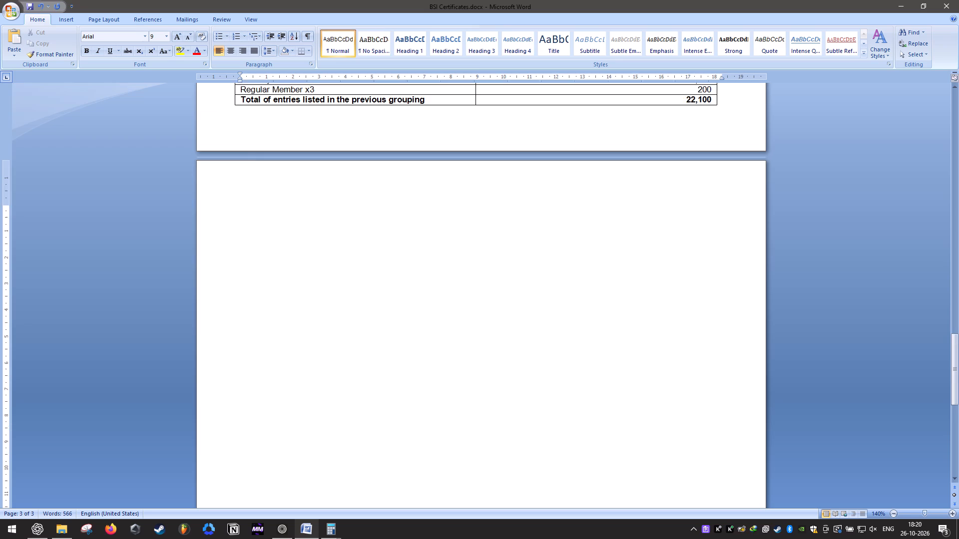
pyautogui.scroll(4, 454, 312)
pyautogui.scroll(2, 493, 324)
pyautogui.keyDown('ctrl'); pyautogui.scroll(3, 773, 311); pyautogui.keyUp('ctrl')
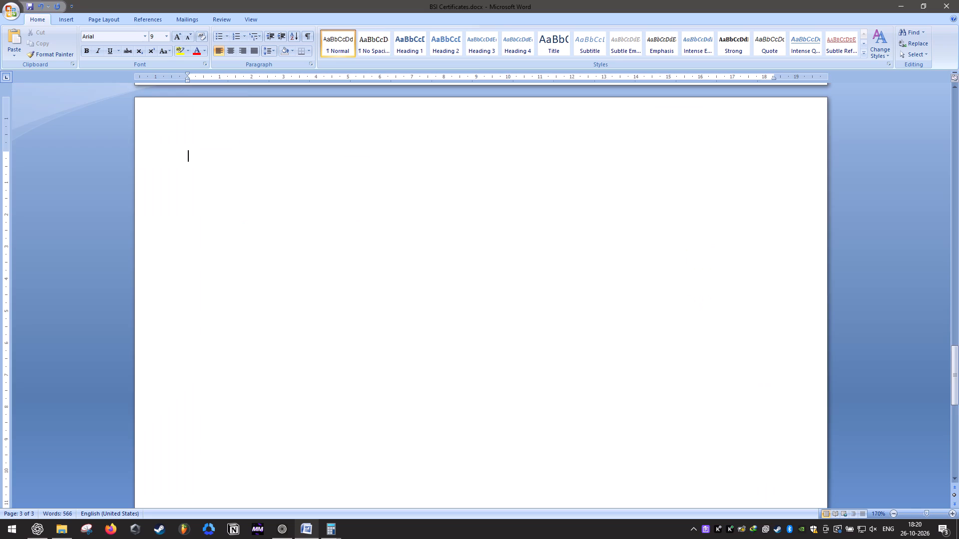
pyautogui.keyDown('ctrl'); pyautogui.scroll(12, 775, 309); pyautogui.keyUp('ctrl')
pyautogui.scroll(-2, 881, 304)
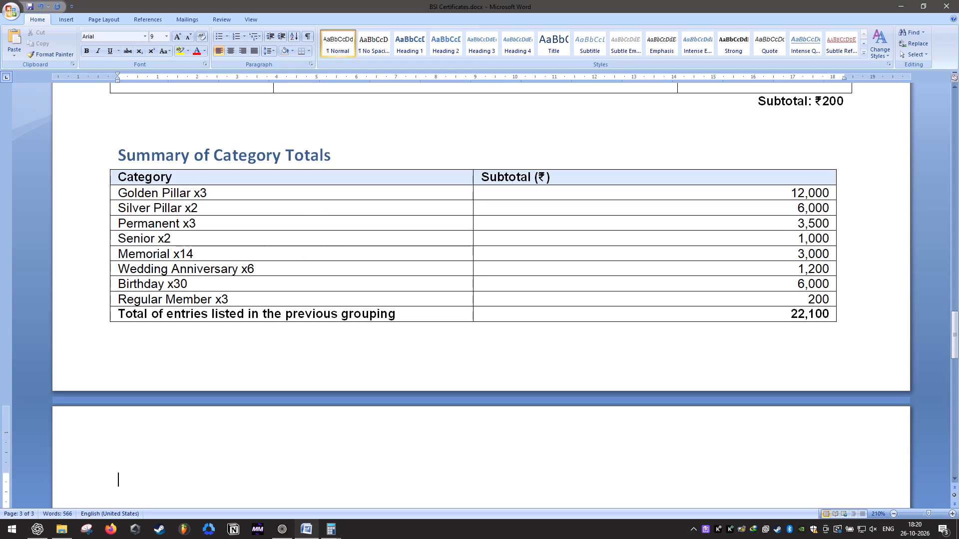
pyautogui.write('cal')
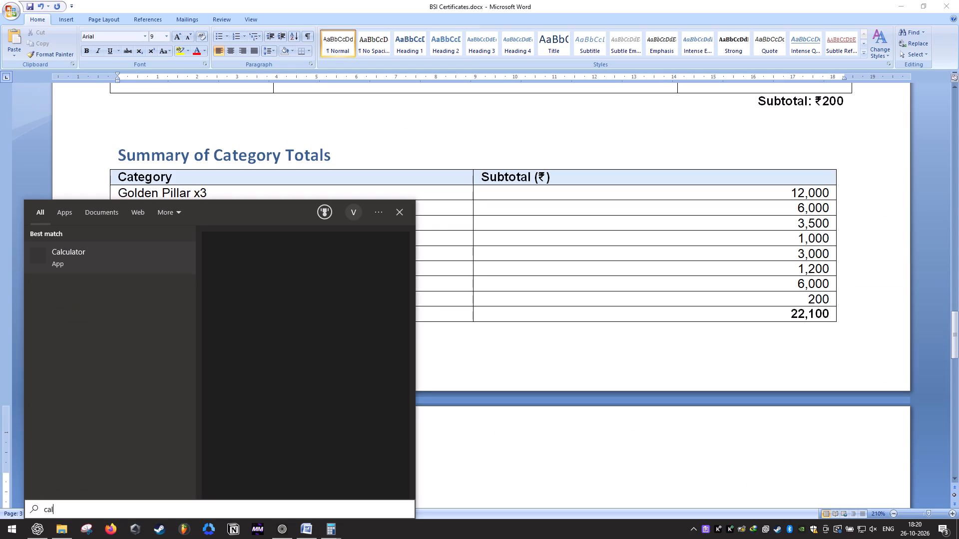
pyautogui.press('Return')
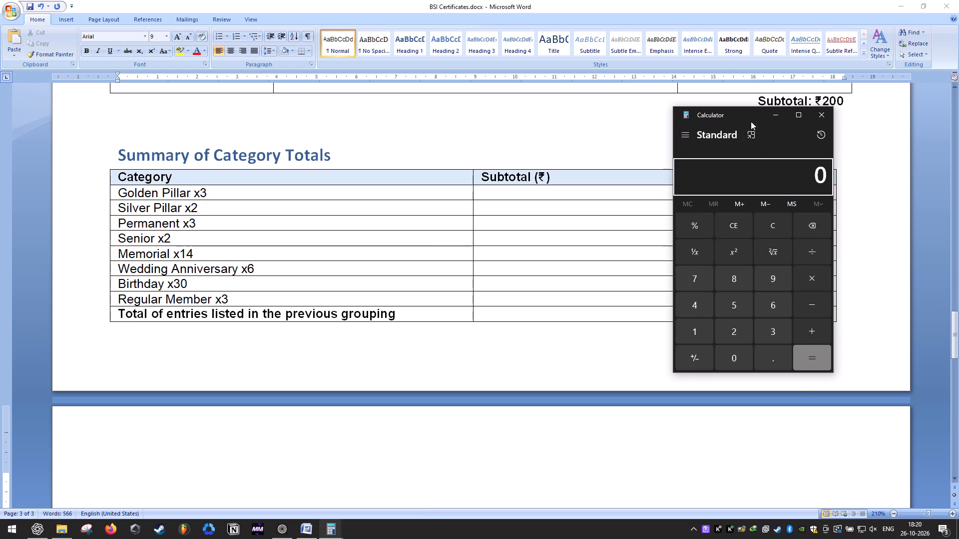
pyautogui.moveTo(750, 118); pyautogui.dragTo(416, 106)
pyautogui.write('12000')
pyautogui.write('+6000')
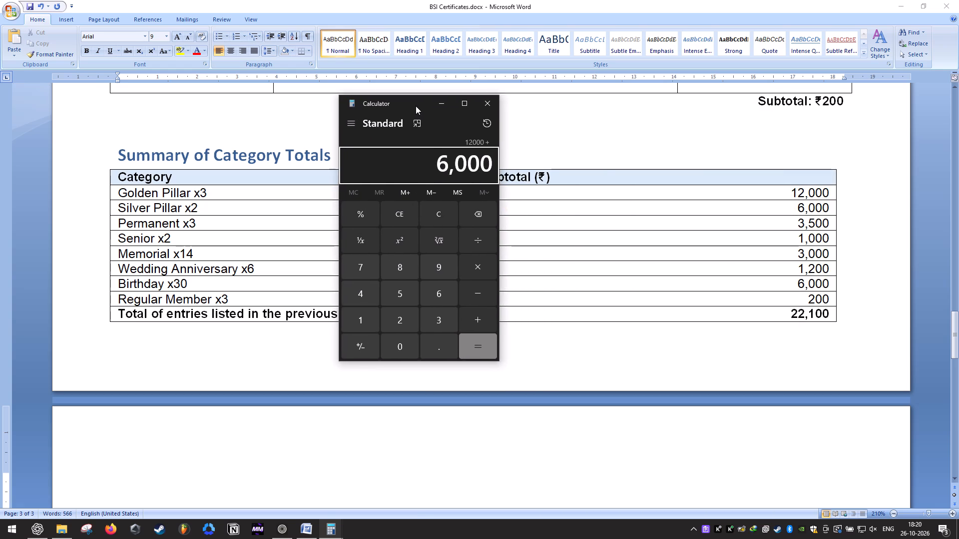
pyautogui.write('+3500')
pyautogui.write('+1000')
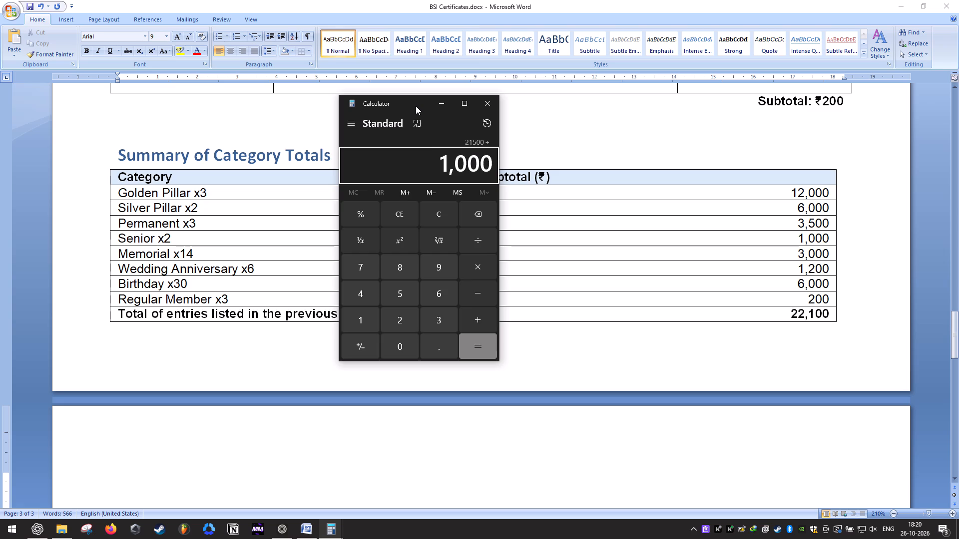
pyautogui.write('+3000')
pyautogui.press('+')
pyautogui.write('1200')
pyautogui.write('+6000')
pyautogui.write('+200')
pyautogui.press('Return')
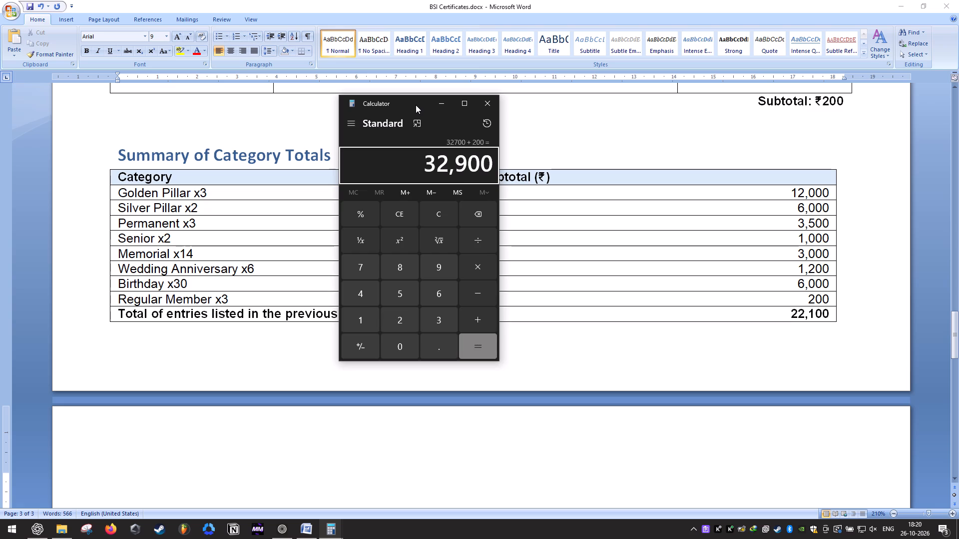
pyautogui.click(492, 101)
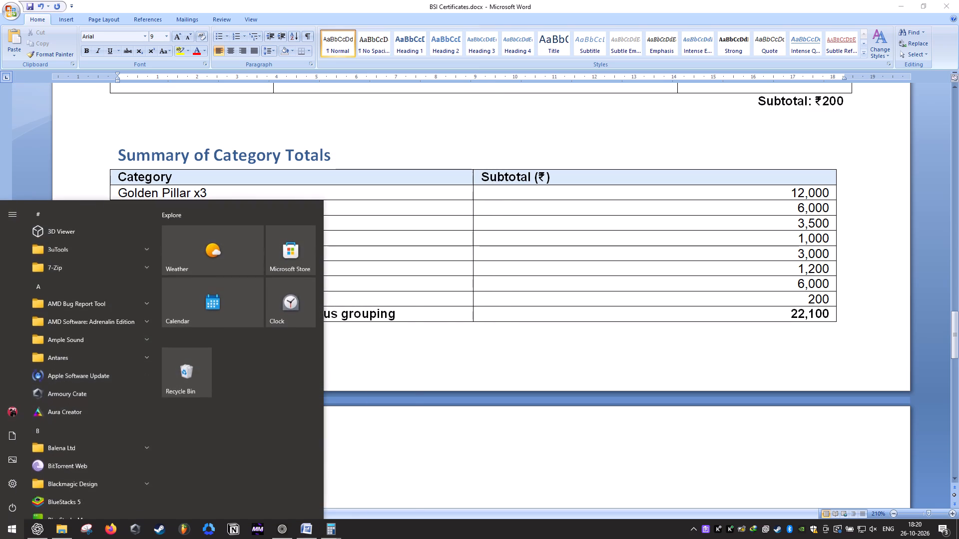
# Recheck the sum in a fresh Calculator: 12000 + 6000 + 3500 + 1000 + 3000 + 1200 + 6000 + 200.
pyautogui.write('cal')
pyautogui.press('Return')
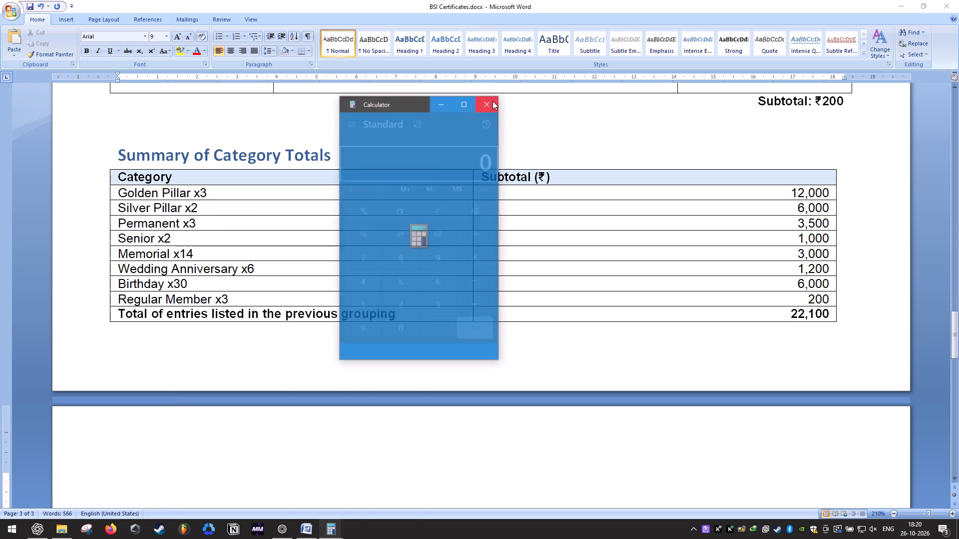
pyautogui.write('12000')
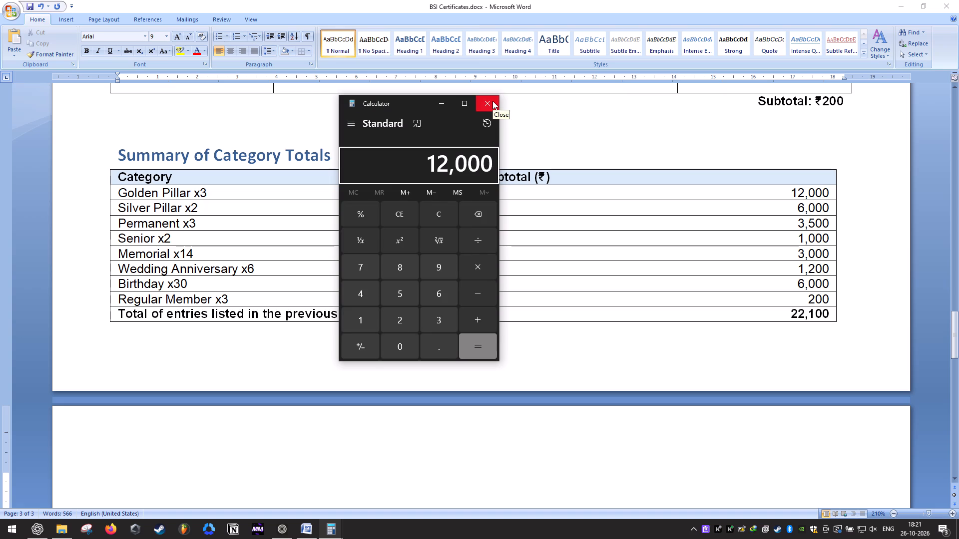
pyautogui.write('+6000')
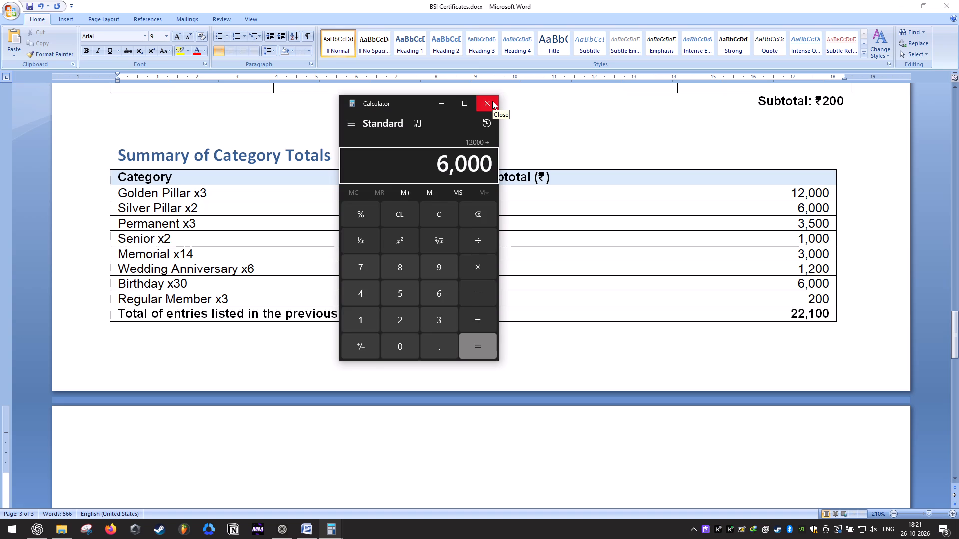
pyautogui.write('+3500')
pyautogui.press('+')
pyautogui.write('1000')
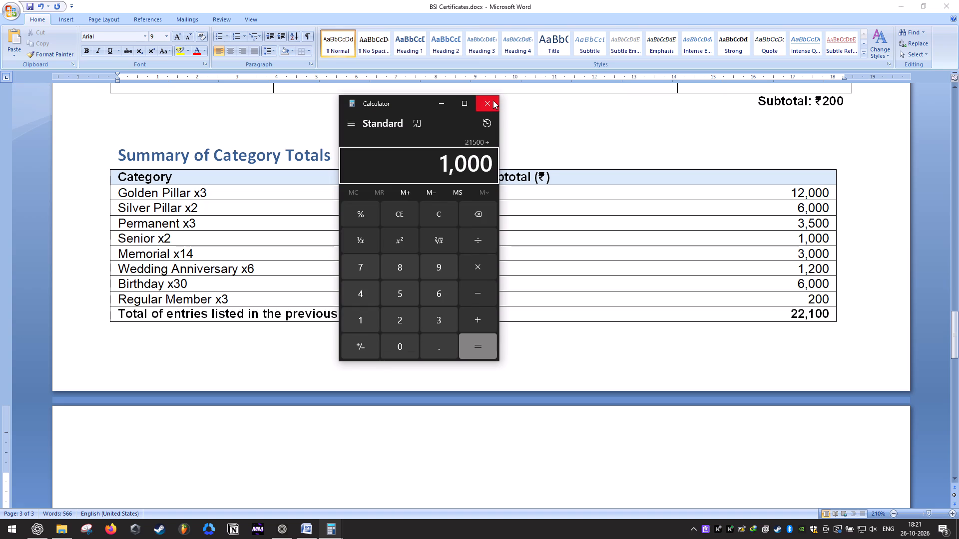
pyautogui.write('+3000')
pyautogui.write('+1200')
pyautogui.write('+6000')
pyautogui.write('+200')
pyautogui.press('Return')
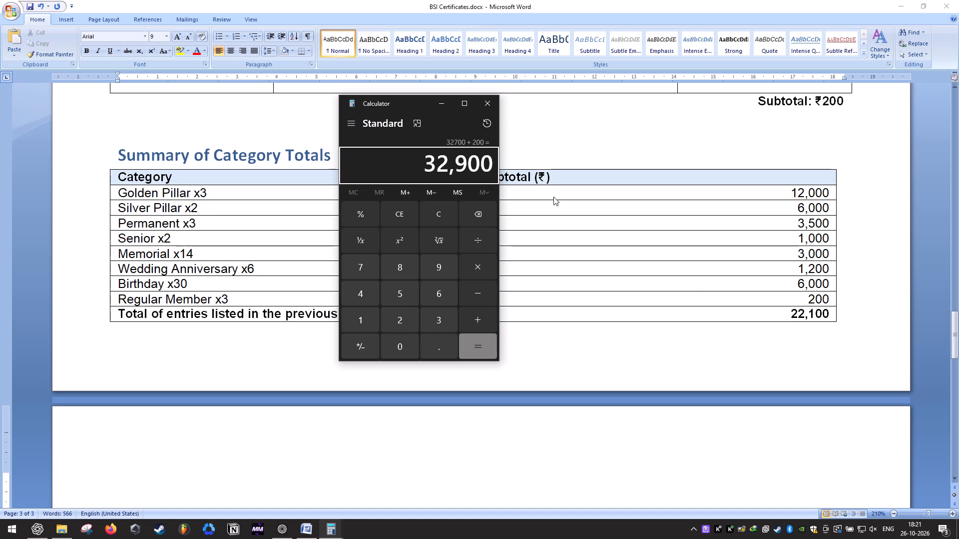
# Set the amount in the summary table's bold total row to 32,900.
pyautogui.click(802, 311)
pyautogui.click(804, 312)
pyautogui.press('BackSpace')
pyautogui.press('BackSpace')
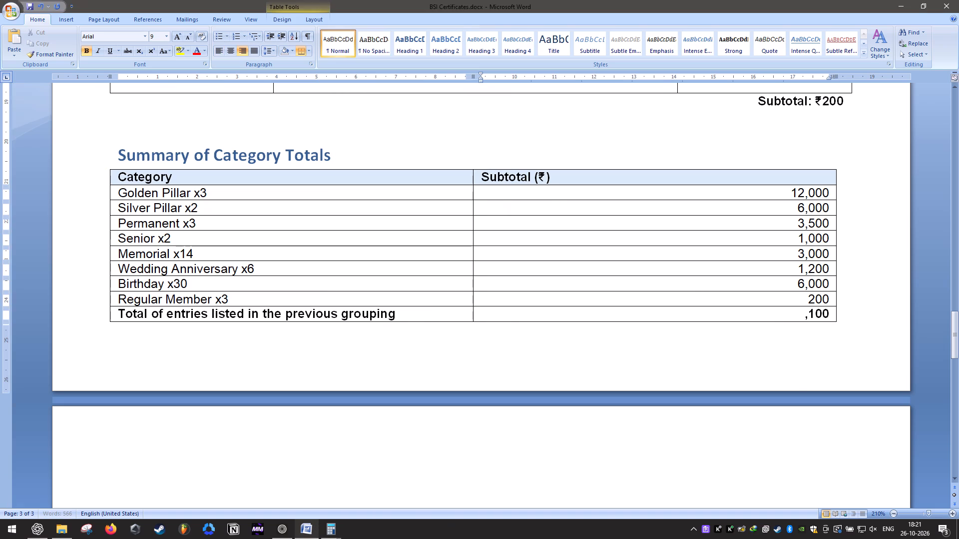
pyautogui.write('32')
pyautogui.press('Right')
pyautogui.press('Right')
pyautogui.press('BackSpace')
pyautogui.press('9')
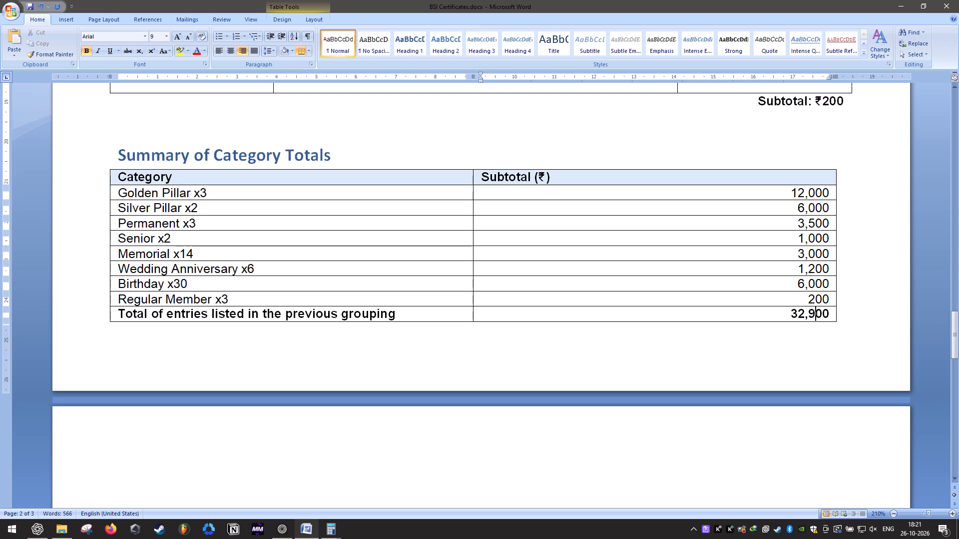
# Close the three older Calculator windows and minimise the most recent one.
pyautogui.hotkey('alt', 'Tab')
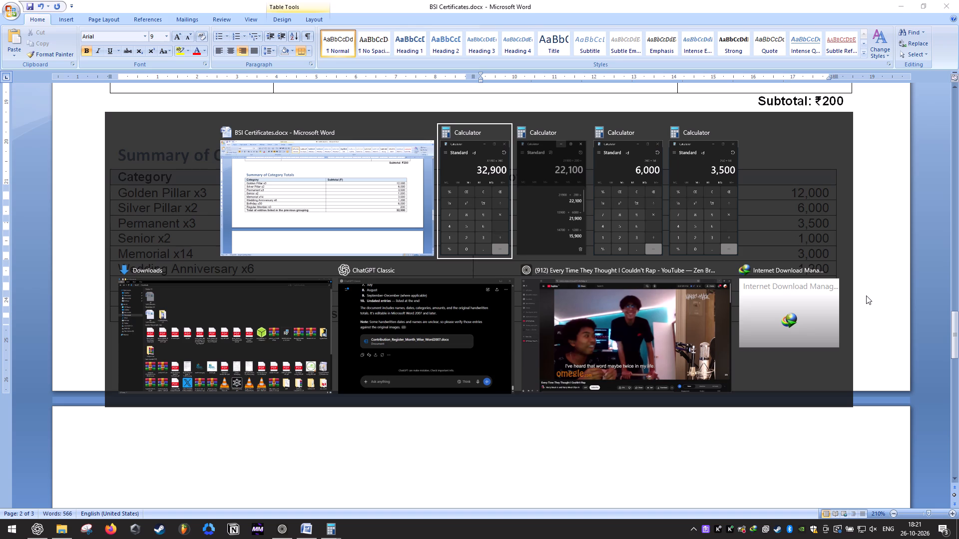
pyautogui.keyDown('alt'); pyautogui.middleClick(712, 228); pyautogui.keyUp('alt')
pyautogui.keyDown('alt'); pyautogui.middleClick(675, 228); pyautogui.keyUp('alt')
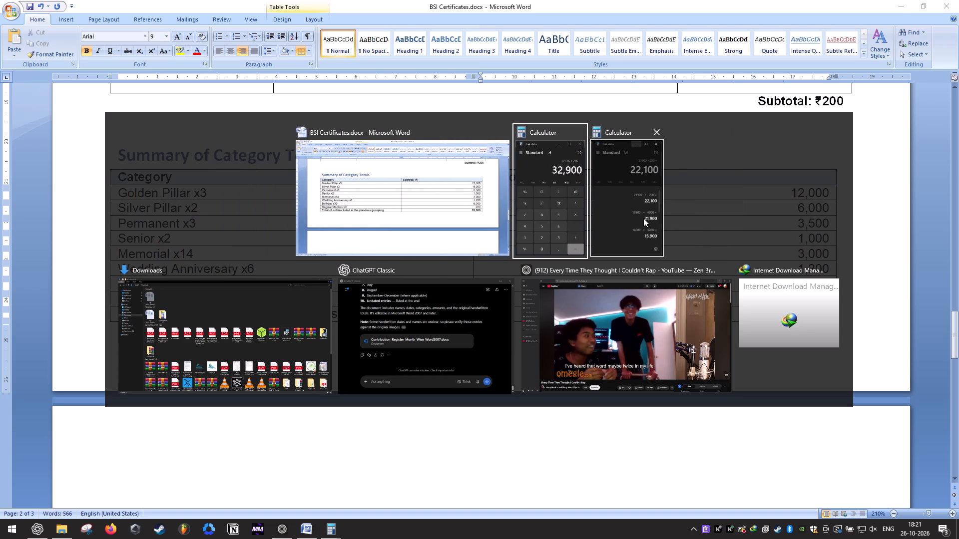
pyautogui.keyDown('alt'); pyautogui.middleClick(643, 218); pyautogui.keyUp('alt')
pyautogui.keyDown('alt'); pyautogui.click(600, 200); pyautogui.keyUp('alt')
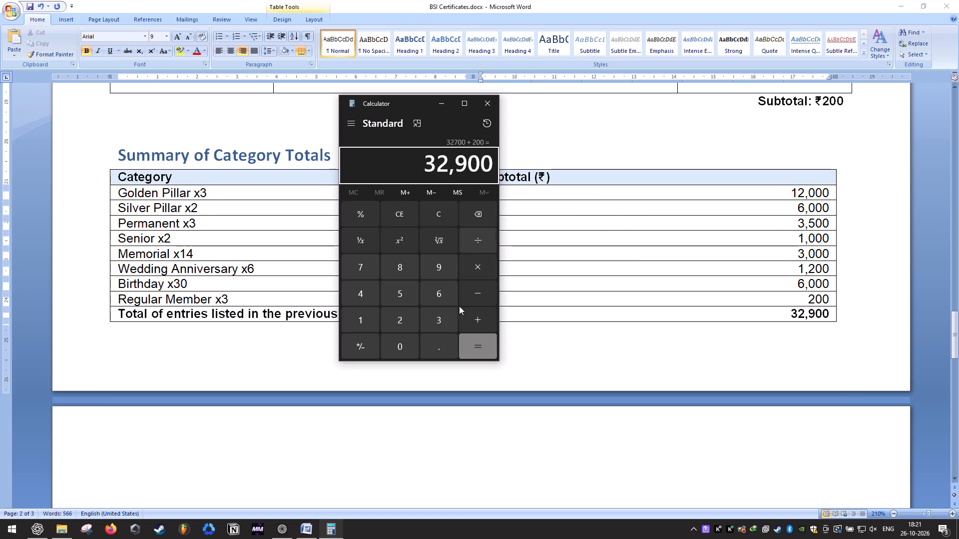
pyautogui.click(414, 103)
pyautogui.click(444, 107)
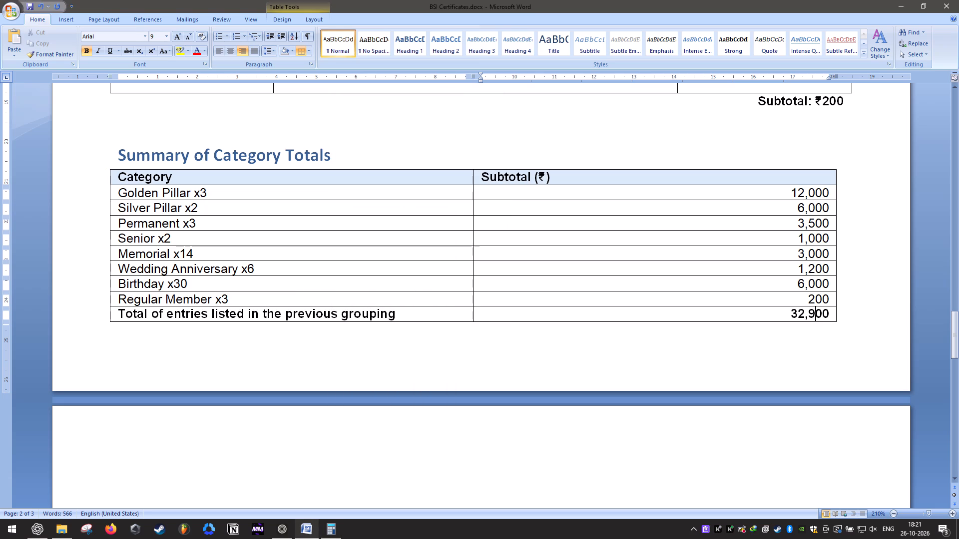
# Review the Memorial entries and subtotal in the register against the category summary table.
pyautogui.scroll(16, 871, 290)
pyautogui.scroll(7, 871, 290)
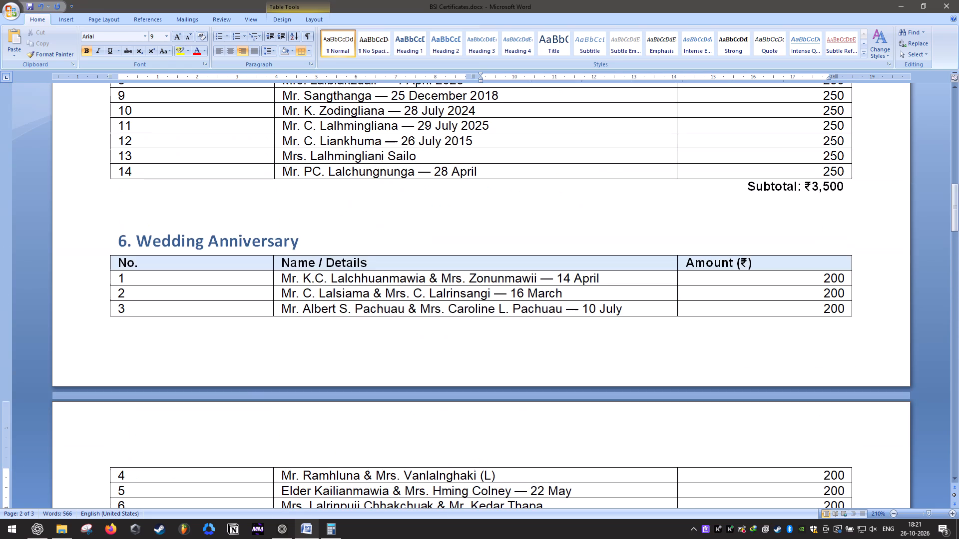
pyautogui.scroll(7, 871, 290)
pyautogui.scroll(-4, 871, 290)
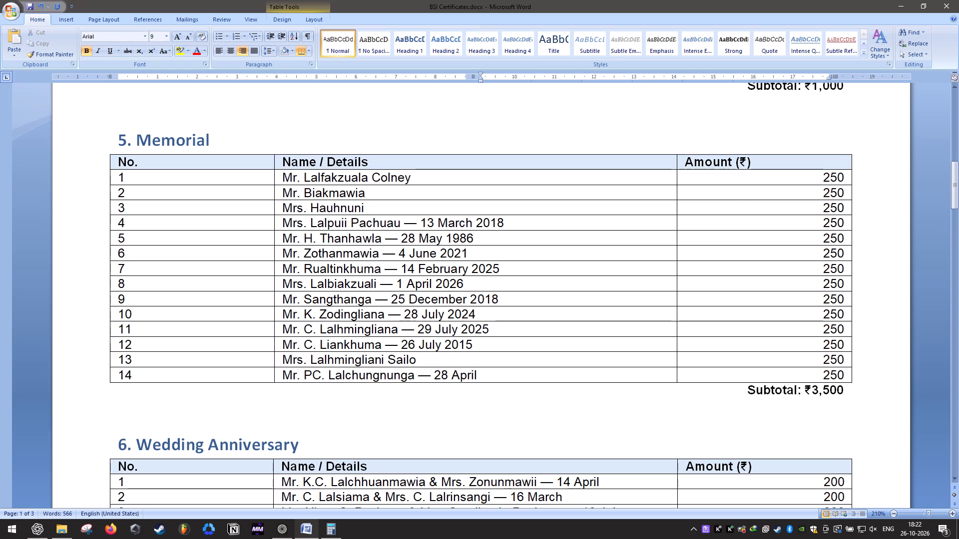
pyautogui.scroll(-20, 866, 284)
pyautogui.scroll(-7, 866, 284)
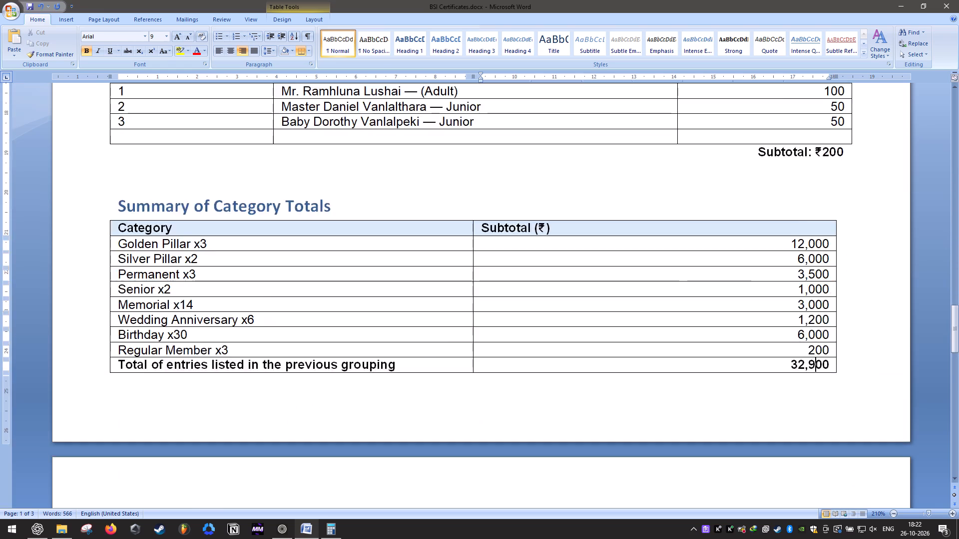
pyautogui.scroll(-2, 870, 275)
pyautogui.scroll(4, 870, 274)
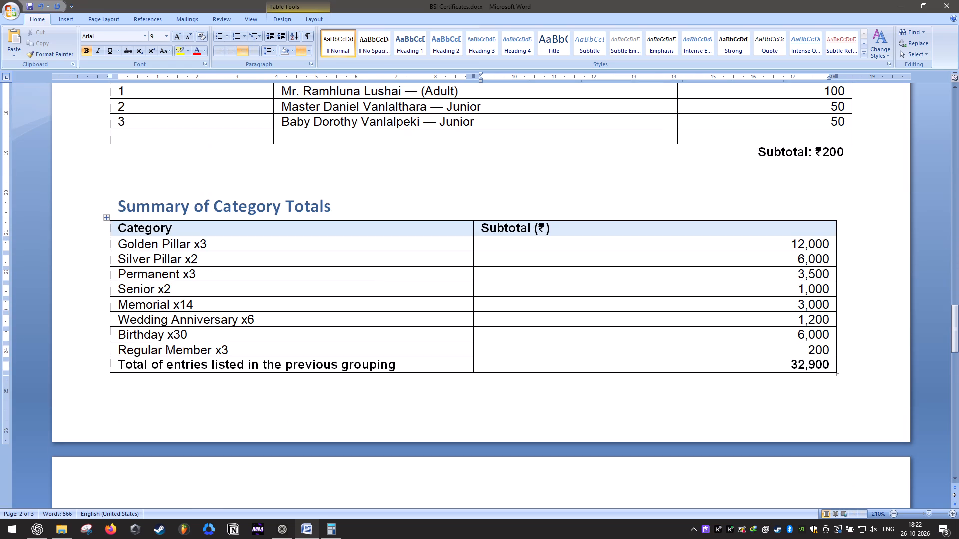
# Widen the summary table's Subtotal column so its outer edge lines up with the Regular Member table above.
pyautogui.moveTo(835, 231); pyautogui.dragTo(851, 231)
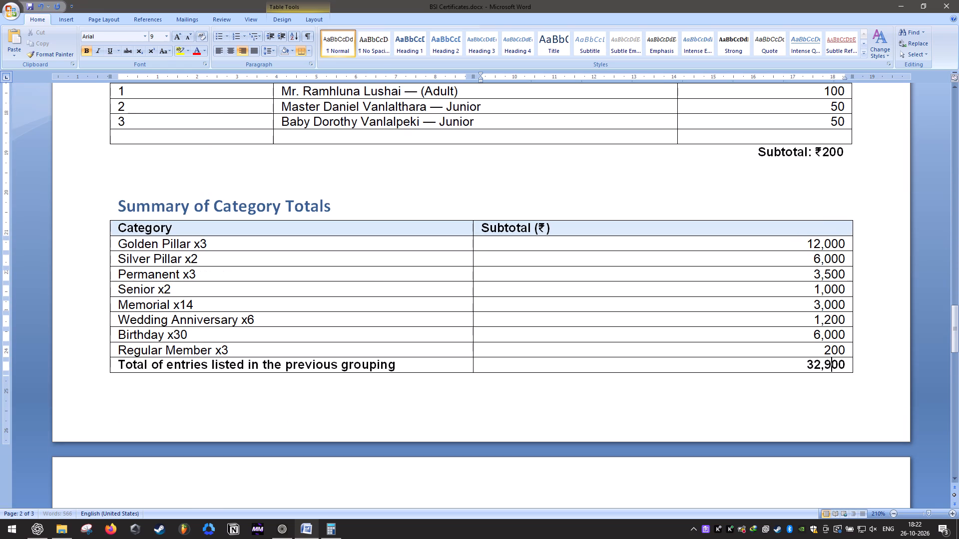
pyautogui.click(901, 263)
pyautogui.scroll(2, 907, 302)
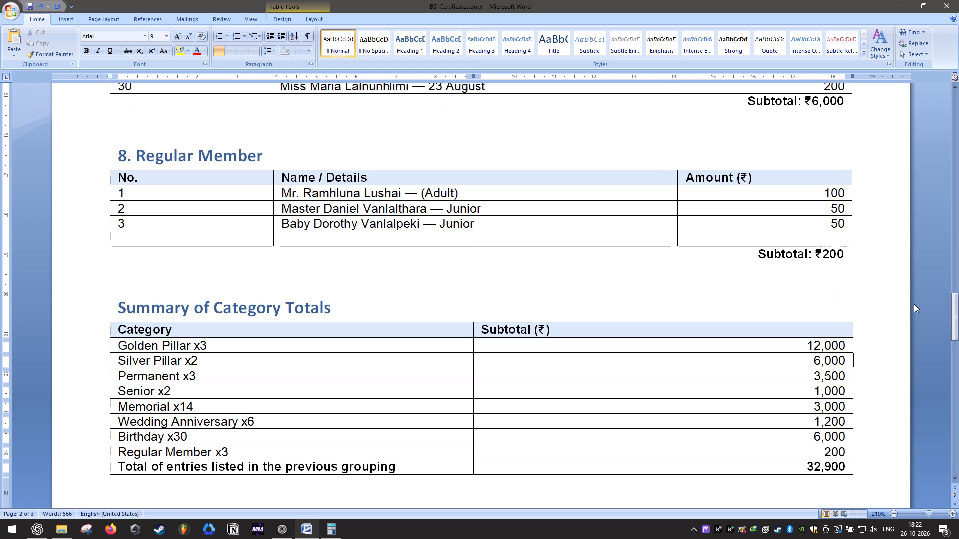
pyautogui.scroll(-2, 905, 300)
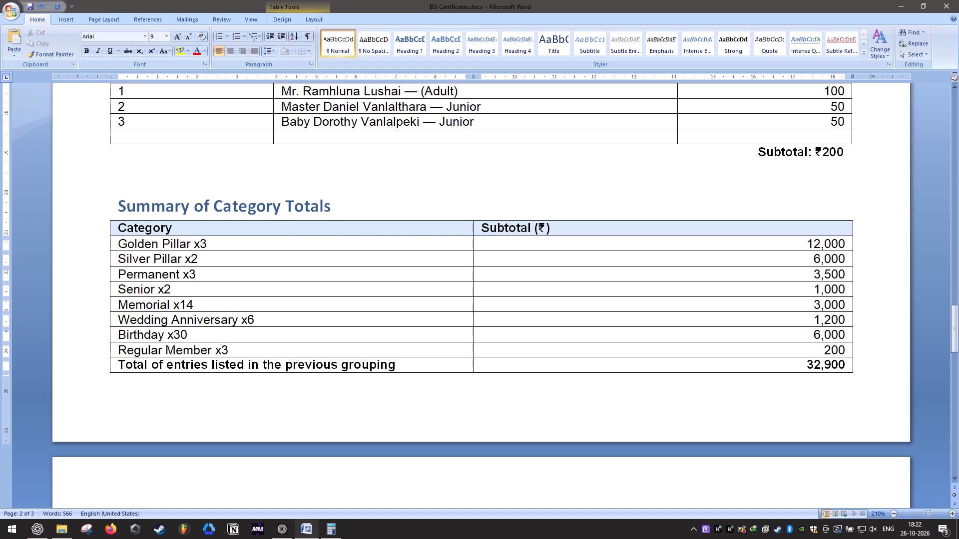
pyautogui.scroll(3, 900, 281)
pyautogui.click(545, 293)
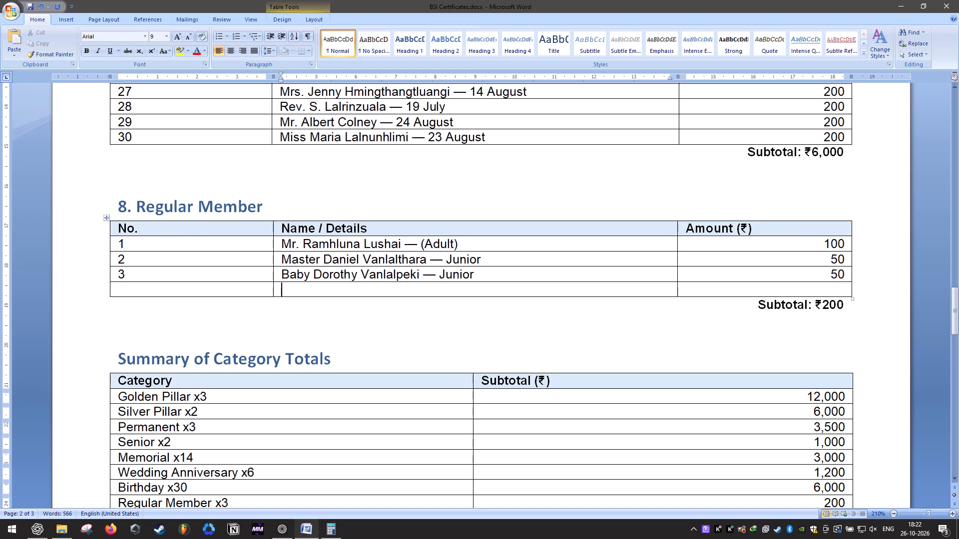
pyautogui.click(313, 18)
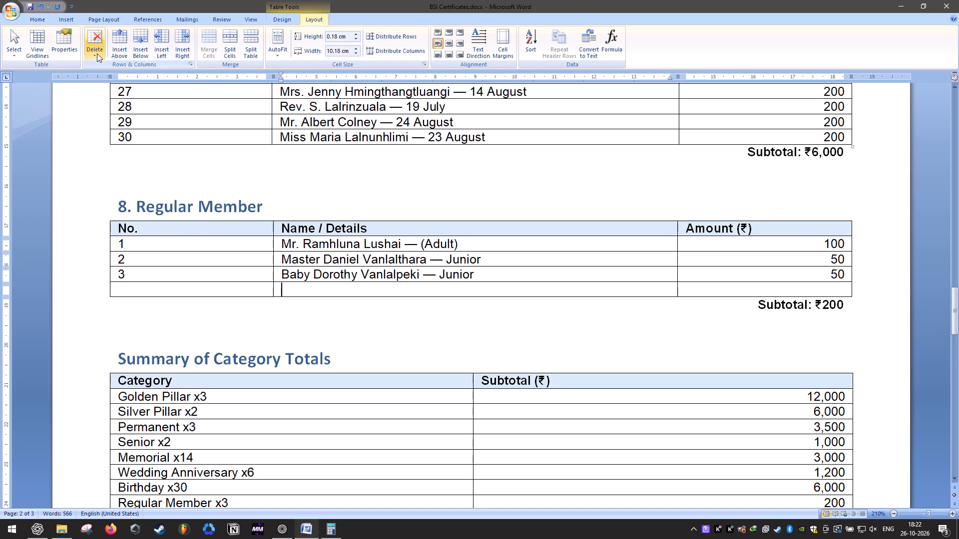
pyautogui.click(97, 53)
pyautogui.click(131, 89)
# Search the document for "thapa" and close the search once the entry is located.
pyautogui.scroll(3, 465, 219)
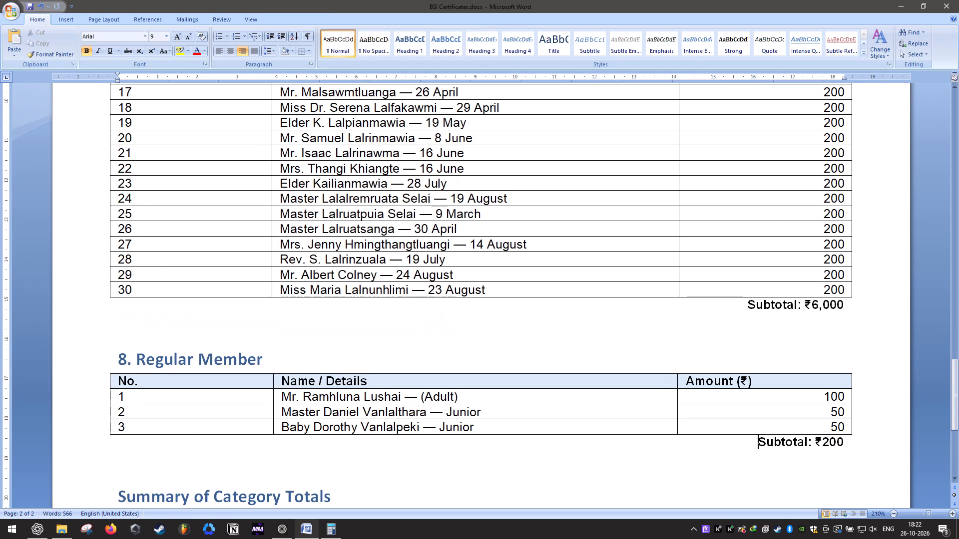
pyautogui.scroll(5, 899, 263)
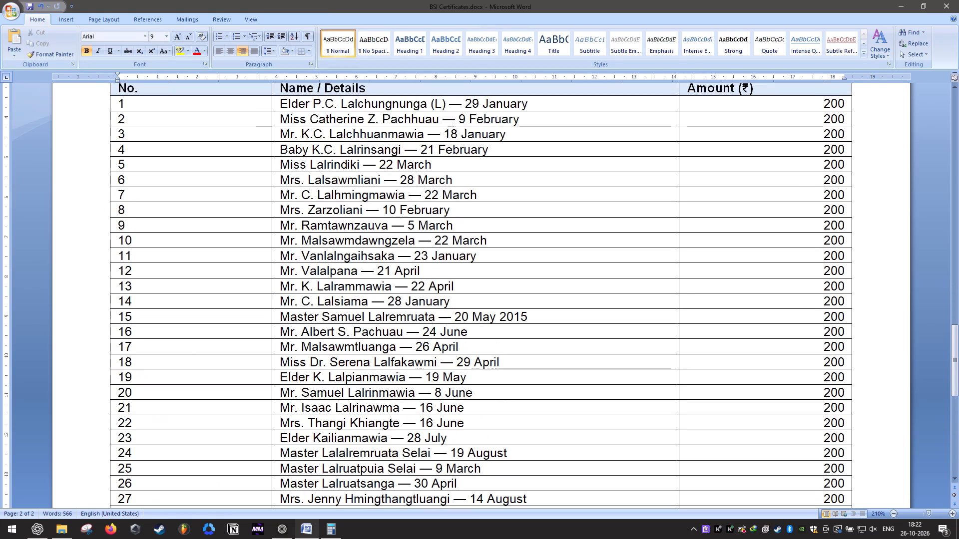
pyautogui.hotkey('ctrl', 'f')
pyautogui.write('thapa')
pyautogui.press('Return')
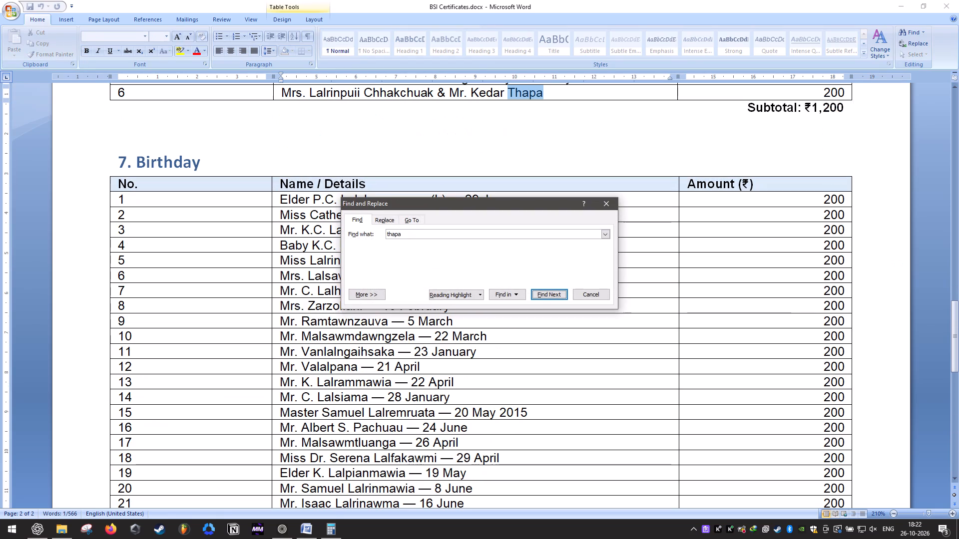
pyautogui.click(604, 205)
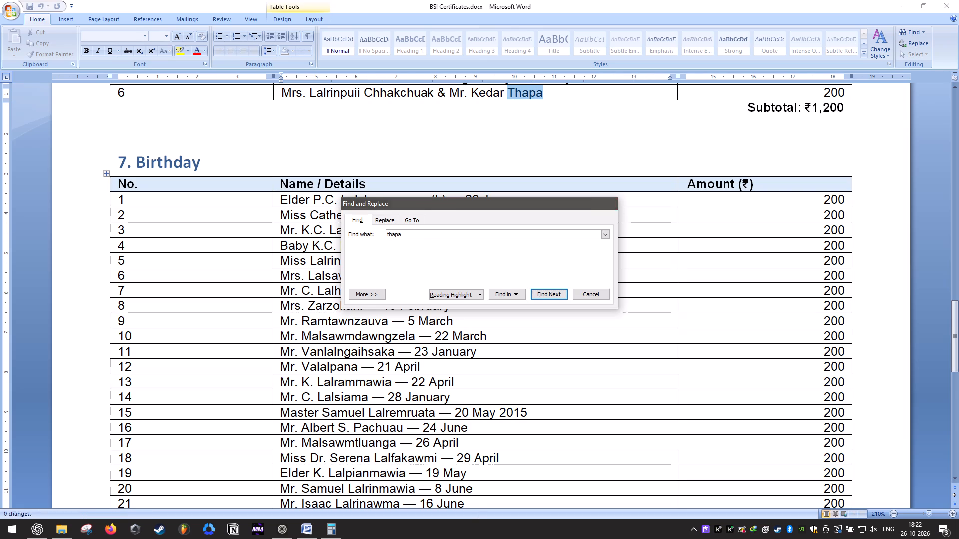
# Review the entries, amounts and subtotals in the Wedding Anniversary table and the Memorial table before it.
pyautogui.scroll(3, 613, 228)
pyautogui.scroll(3, 745, 277)
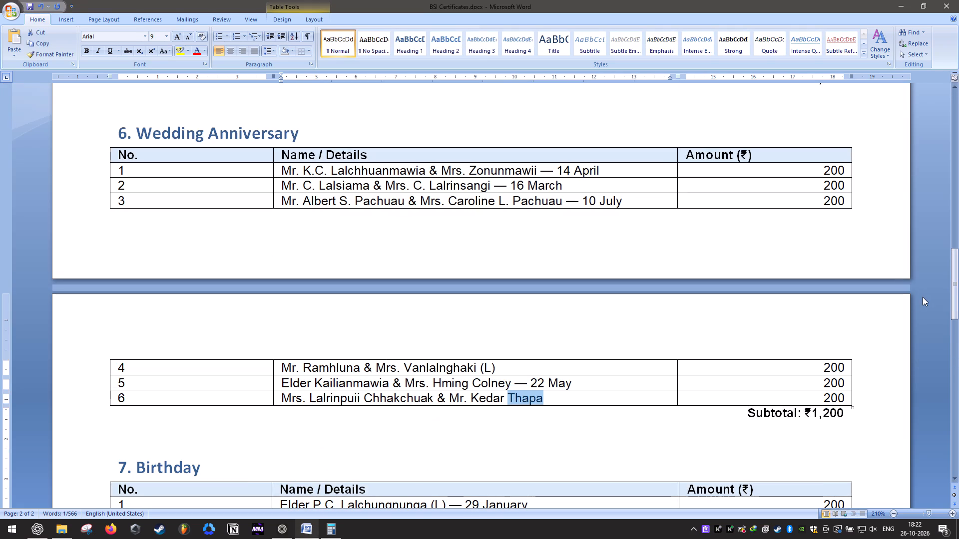
pyautogui.click(845, 397)
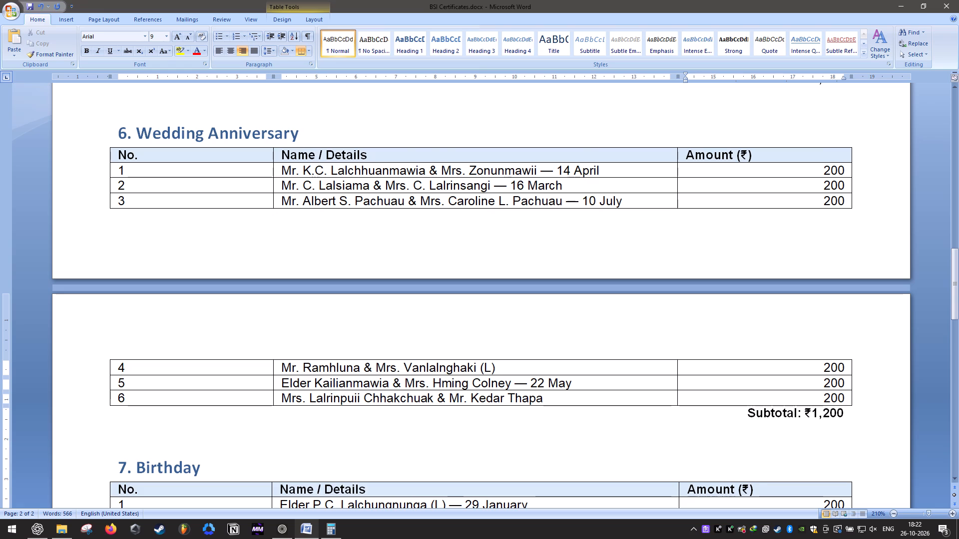
pyautogui.scroll(-2, 874, 364)
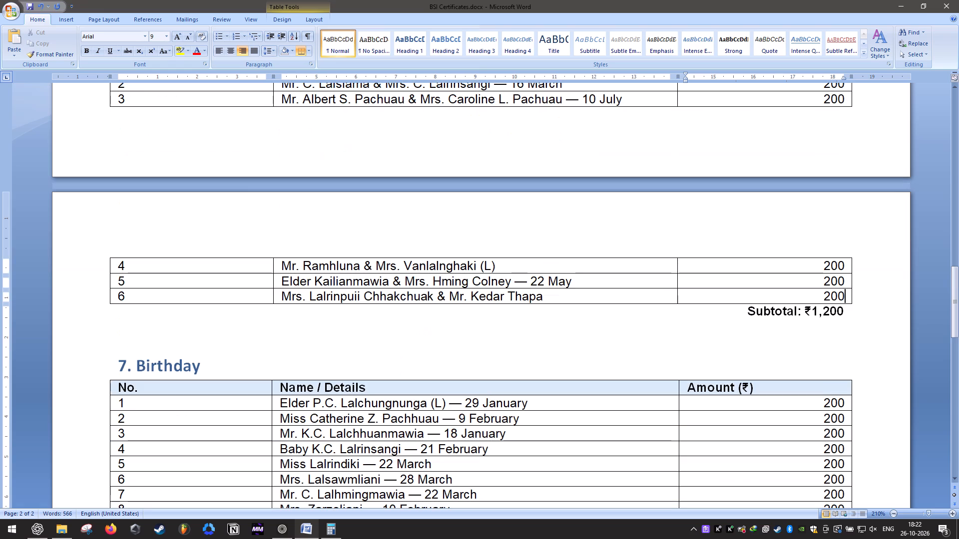
pyautogui.scroll(5, 874, 364)
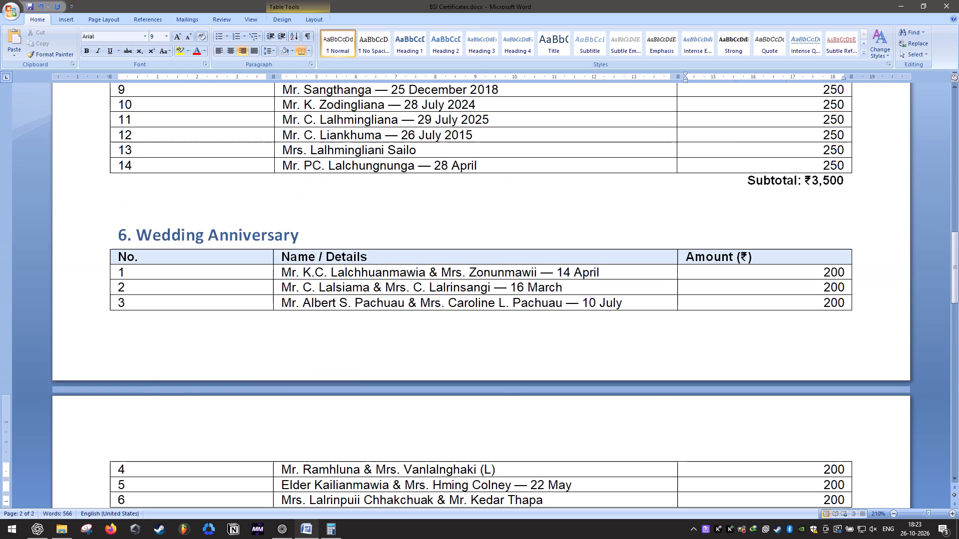
pyautogui.scroll(3, 874, 364)
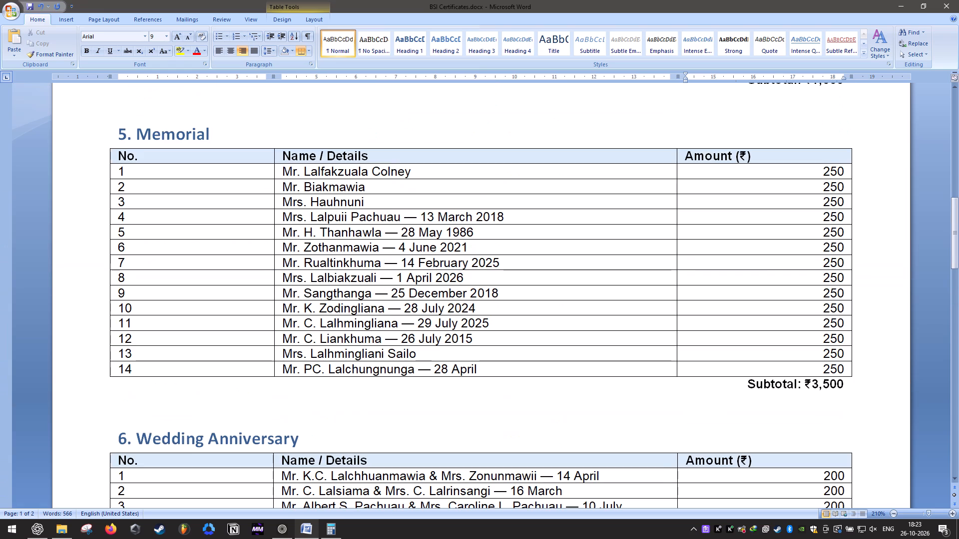
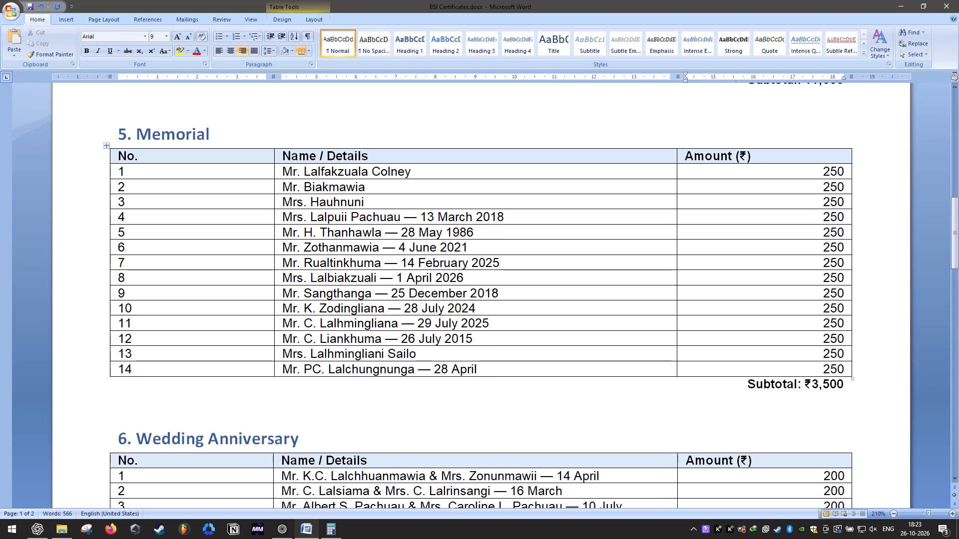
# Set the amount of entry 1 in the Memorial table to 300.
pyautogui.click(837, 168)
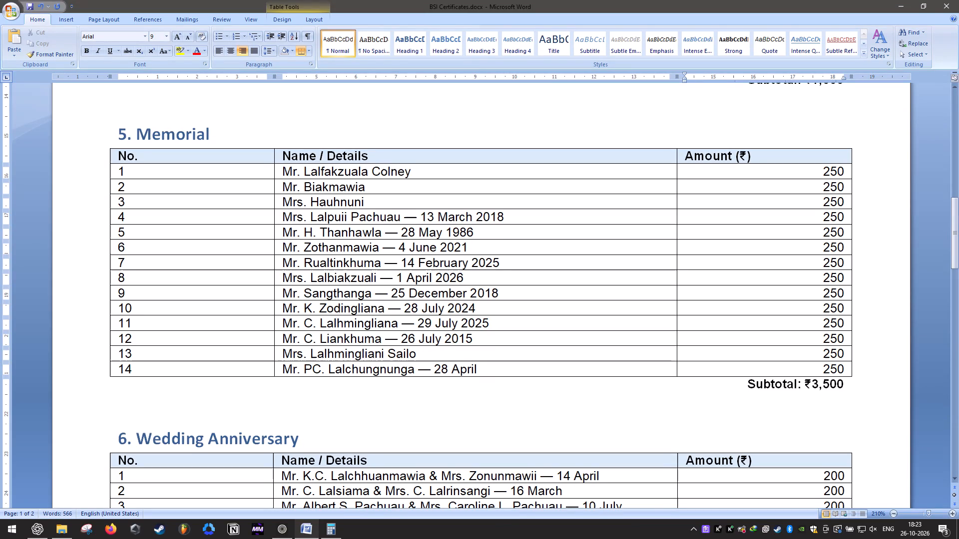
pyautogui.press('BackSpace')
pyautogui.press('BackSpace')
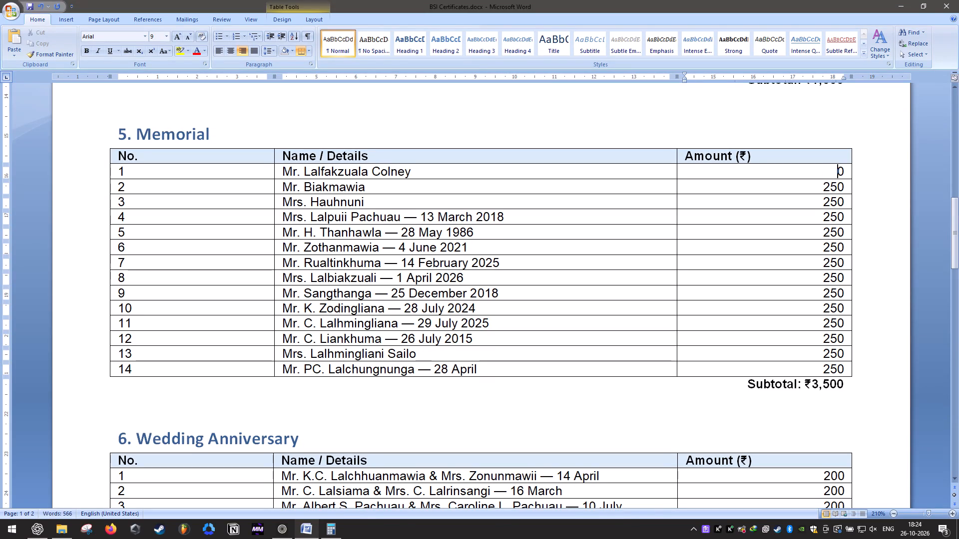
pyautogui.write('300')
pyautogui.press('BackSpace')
# Set the amount of entry 2 in the Memorial table to 300.
pyautogui.press('Down')
pyautogui.press('BackSpace')
pyautogui.press('BackSpace')
pyautogui.write('30')
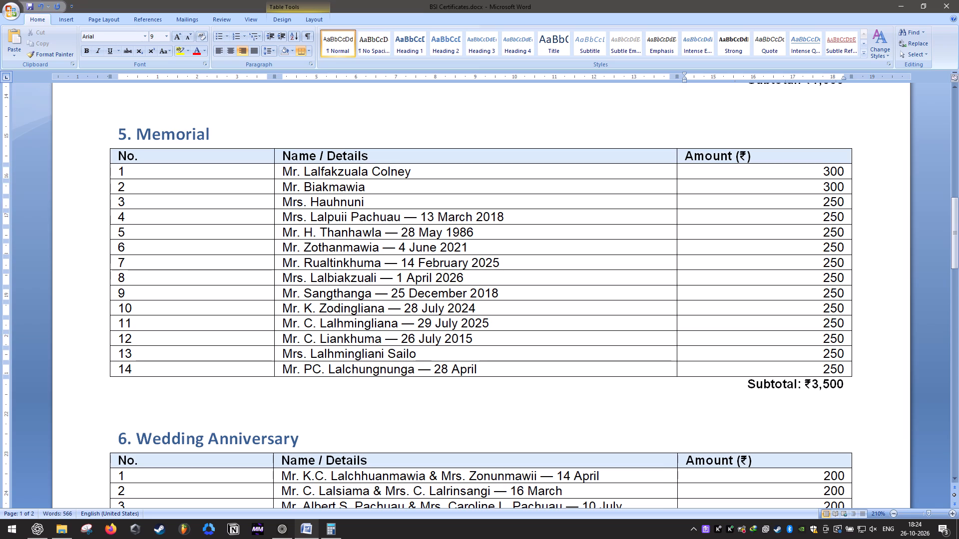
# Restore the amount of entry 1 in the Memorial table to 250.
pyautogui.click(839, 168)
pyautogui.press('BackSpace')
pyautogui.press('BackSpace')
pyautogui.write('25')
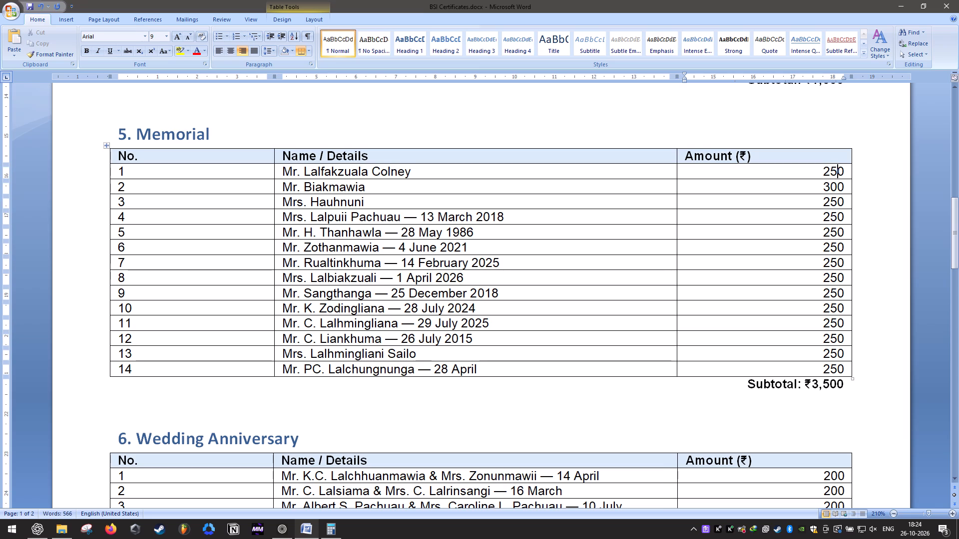
# Set the amount of entry 3 in the Memorial table to 300.
pyautogui.click(836, 200)
pyautogui.press('BackSpace')
pyautogui.press('BackSpace')
pyautogui.write('30')
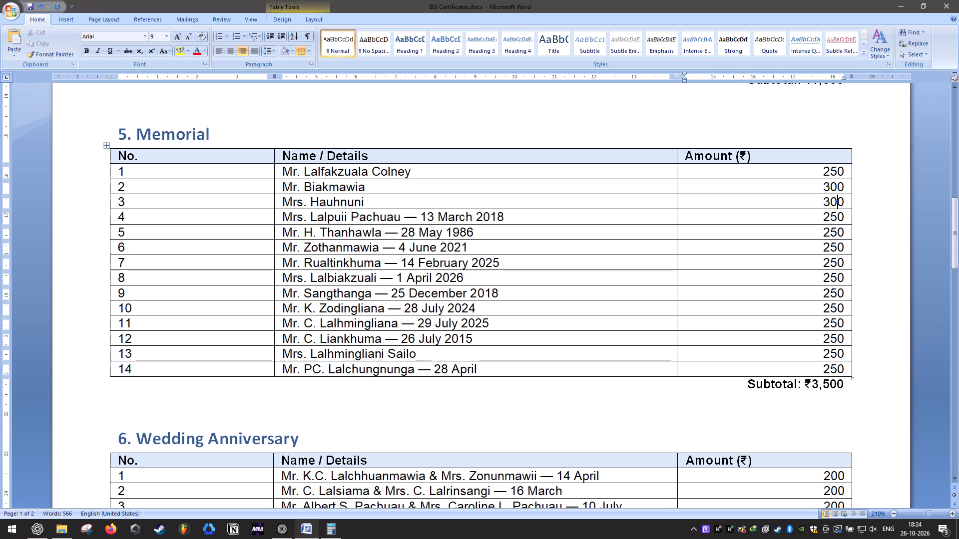
# Update the subtotal below the Memorial table to ₹3,600.
pyautogui.click(827, 384)
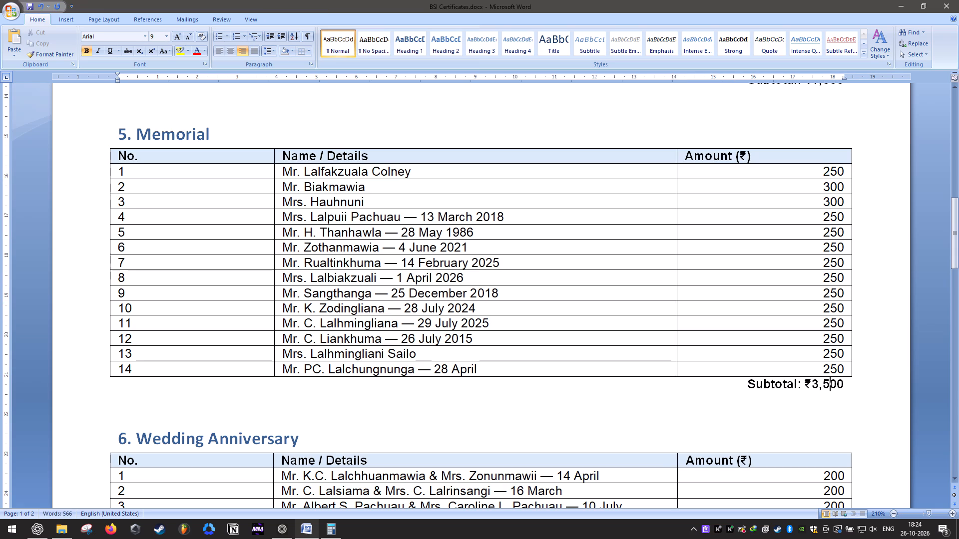
pyautogui.press('BackSpace')
pyautogui.press('6')
# Change the total in the last row of the Summary of Category Totals table to 33,000.
pyautogui.scroll(-19, 878, 325)
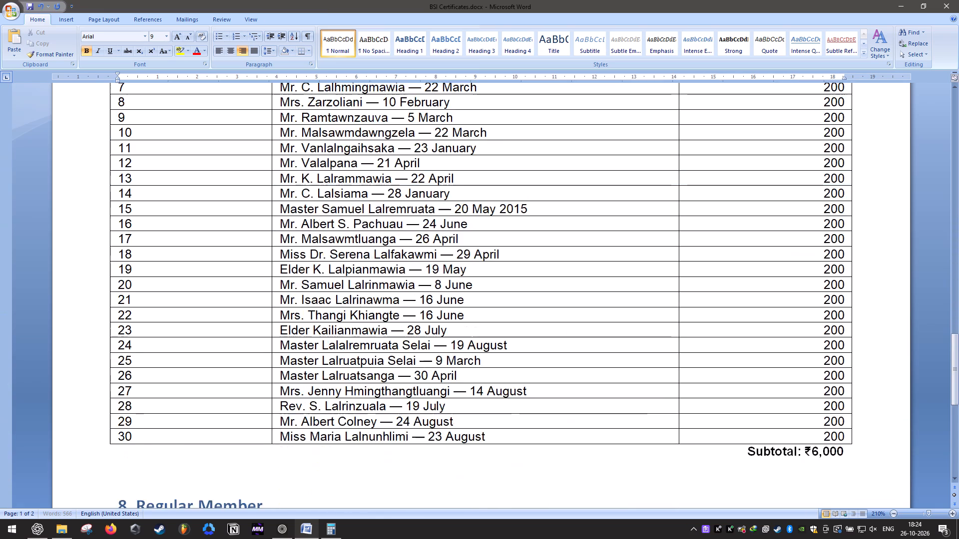
pyautogui.scroll(-10, 878, 325)
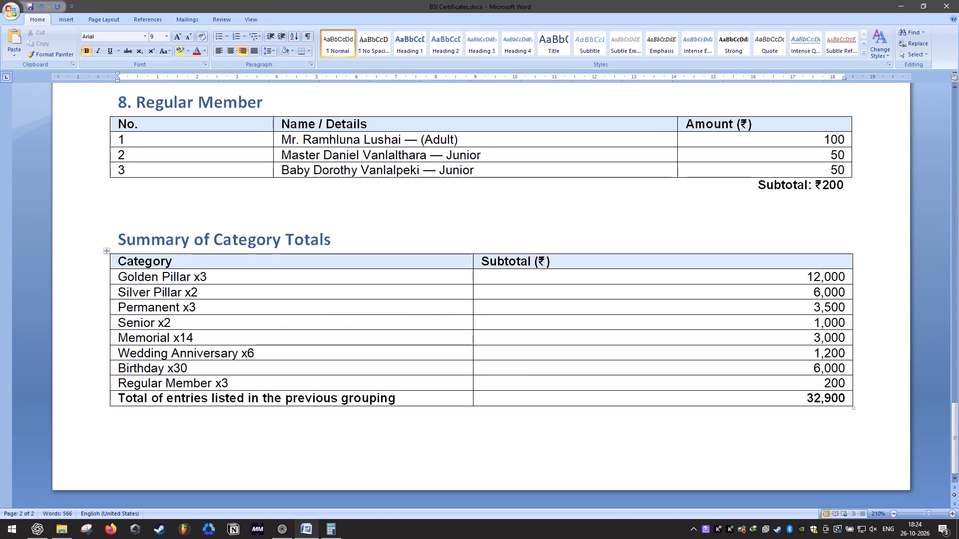
pyautogui.click(830, 397)
pyautogui.press('BackSpace')
pyautogui.press('0')
pyautogui.press('Left')
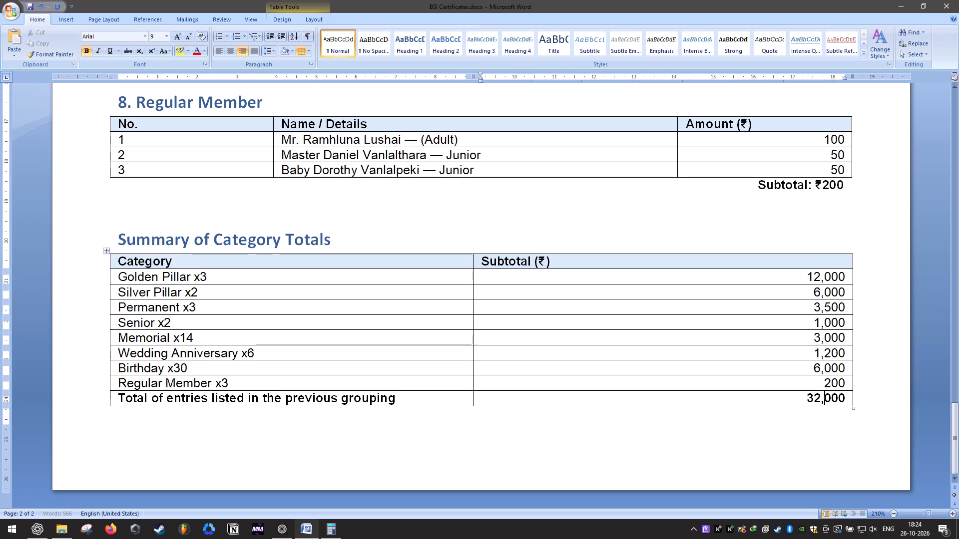
pyautogui.press('Left')
pyautogui.press('Left')
pyautogui.press('Right')
pyautogui.press('BackSpace')
pyautogui.press('3')
pyautogui.click(850, 397)
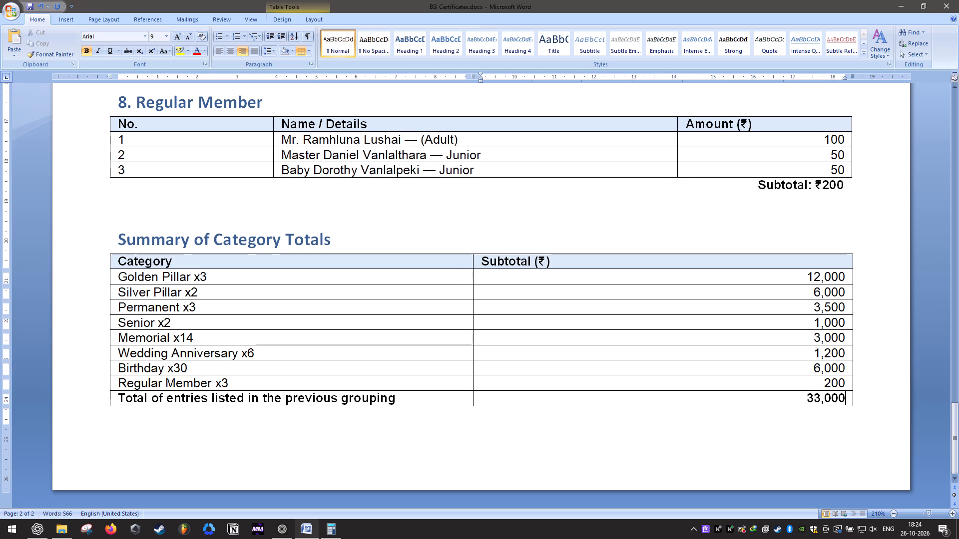
# Review the Birthday and Regular Member entries and subtotals against the Summary of Category Totals table.
pyautogui.scroll(13, 890, 352)
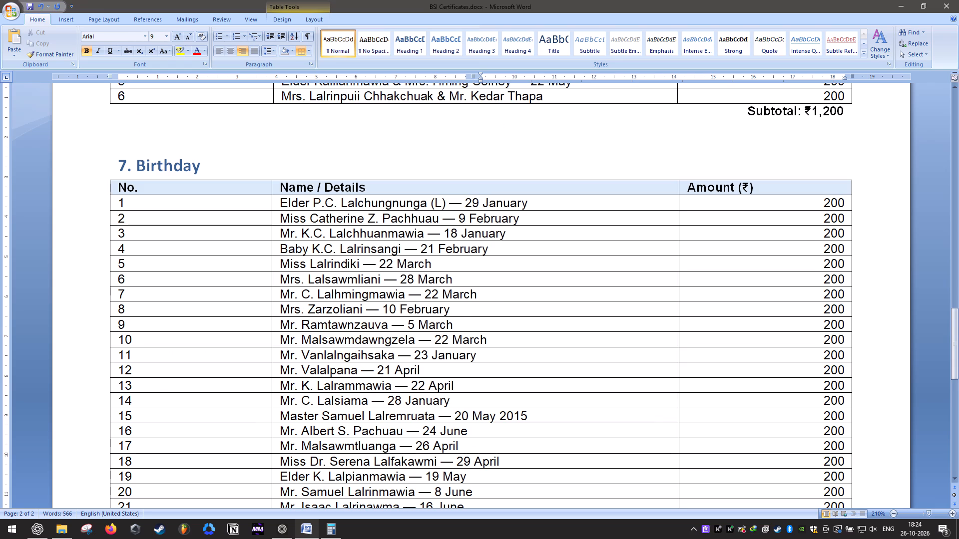
pyautogui.click(800, 289)
pyautogui.scroll(-6, 858, 282)
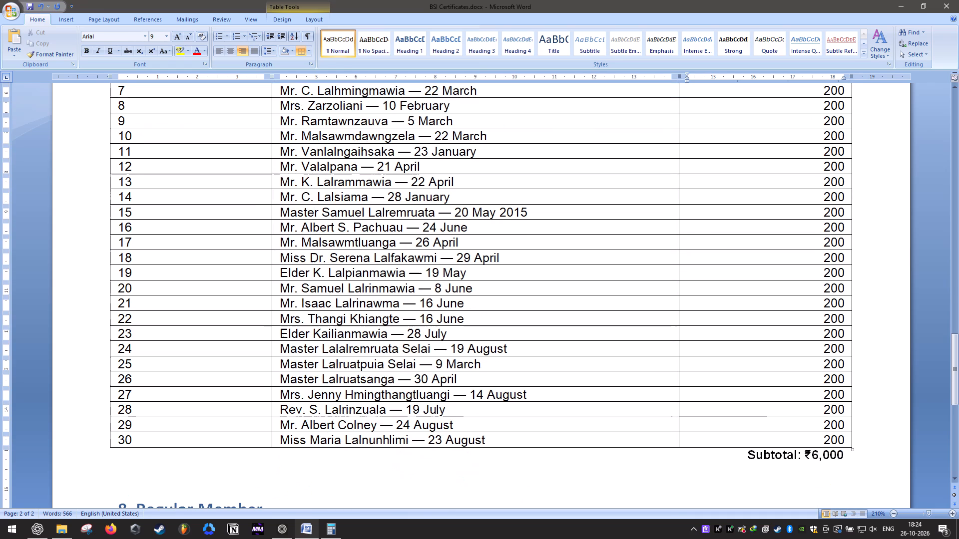
pyautogui.scroll(-3, 905, 328)
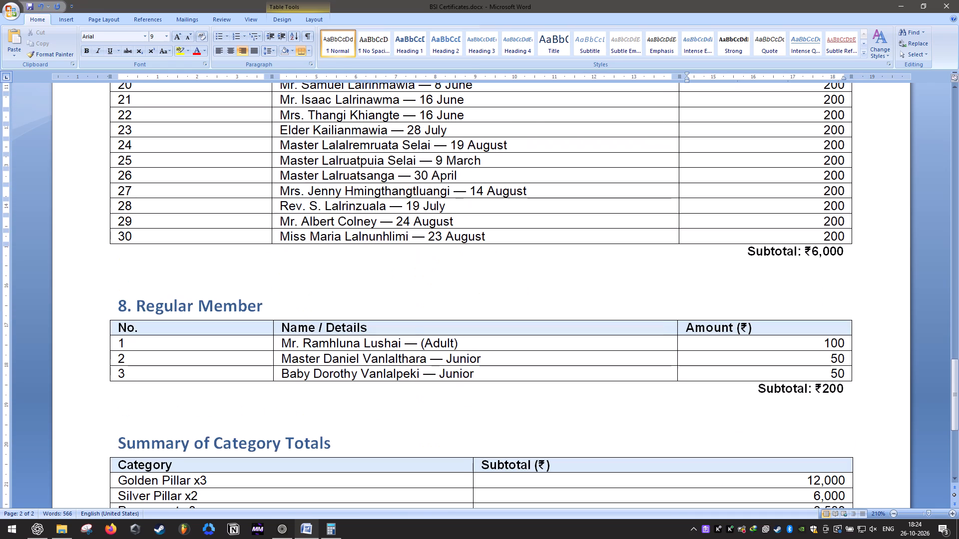
pyautogui.scroll(-3, 904, 324)
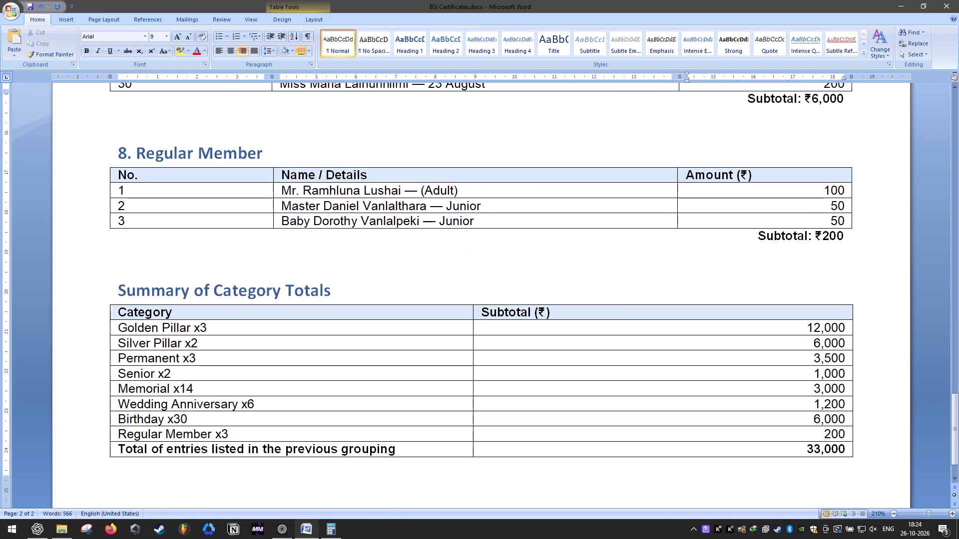
pyautogui.scroll(10, 905, 322)
pyautogui.scroll(-6, 904, 322)
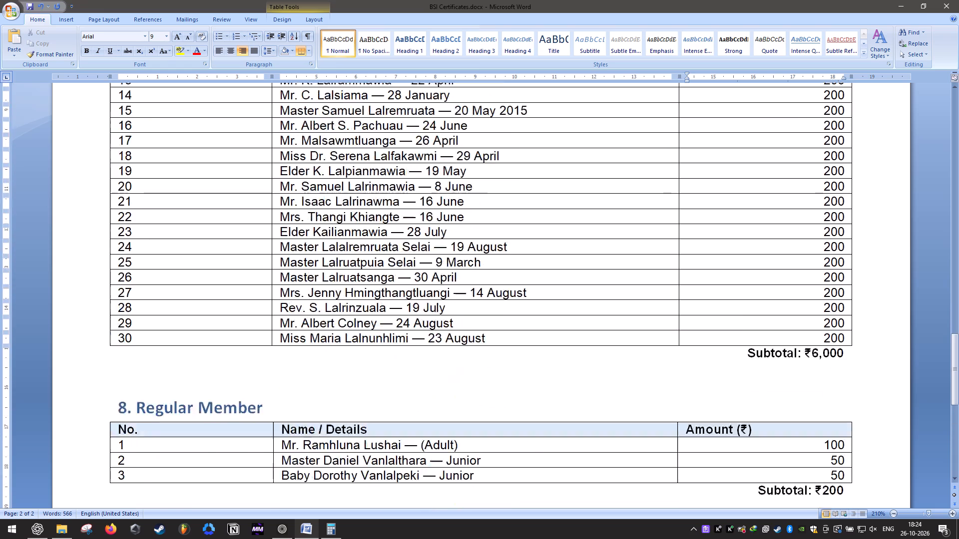
pyautogui.scroll(-10, 904, 322)
pyautogui.scroll(10, 904, 322)
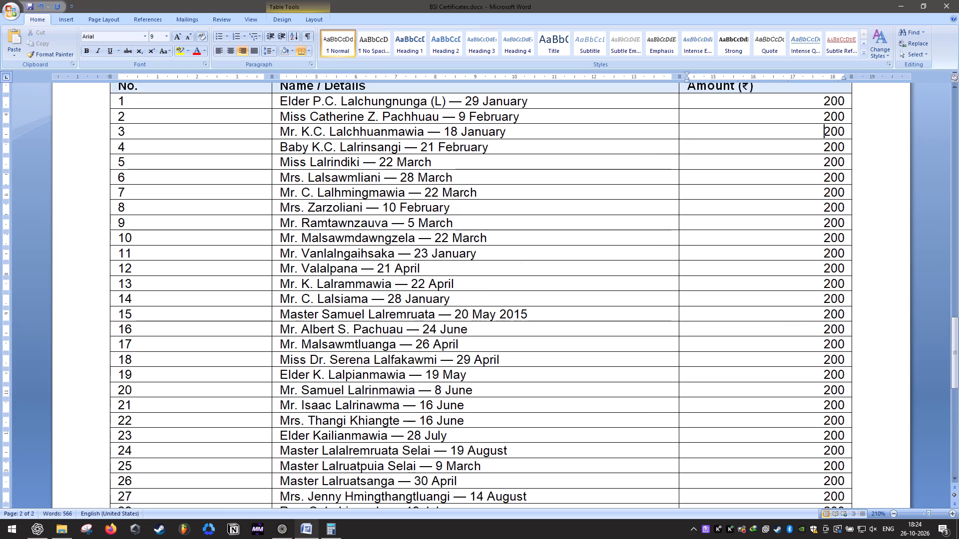
pyautogui.scroll(-8, 912, 313)
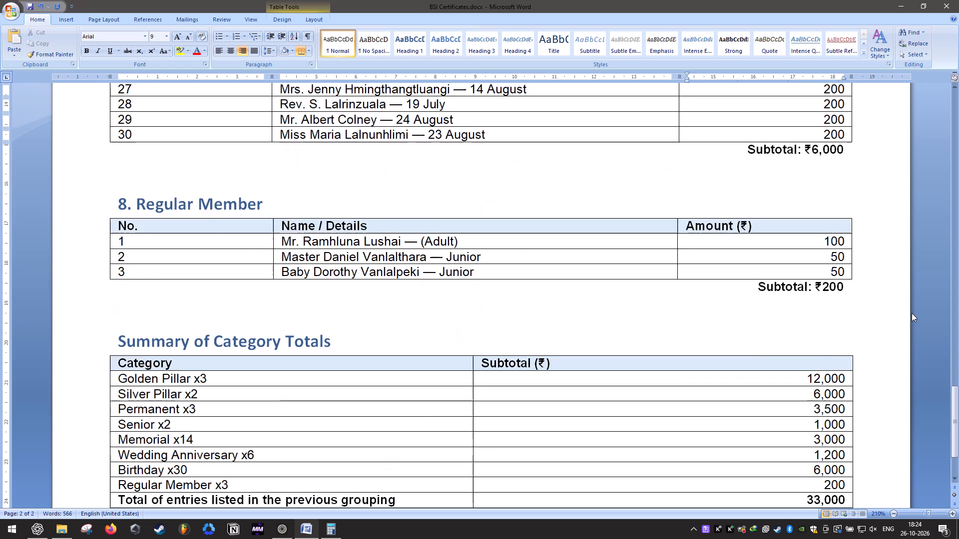
pyautogui.scroll(-11, 912, 313)
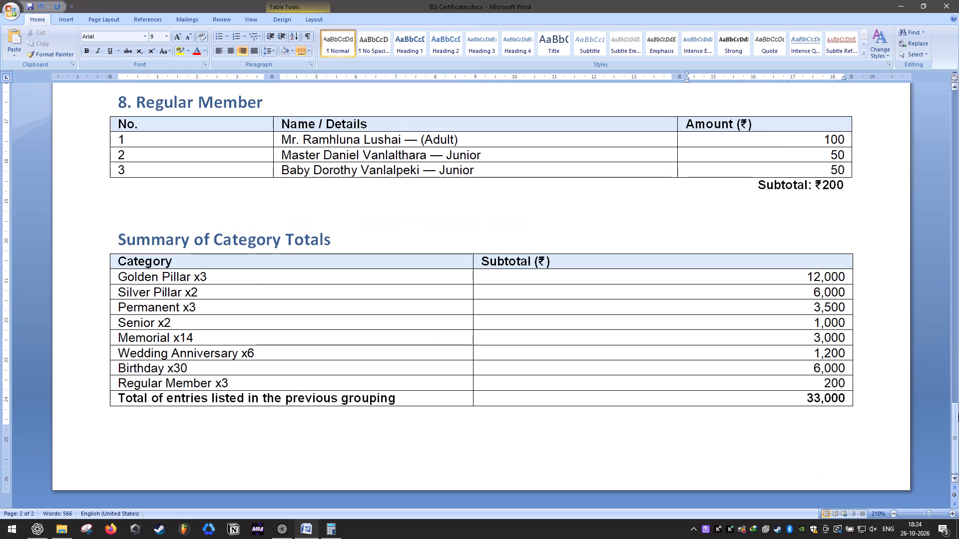
# Check the entries, amounts and subtotals of the Memorial and Wedding Anniversary tables.
pyautogui.scroll(18, 958, 414)
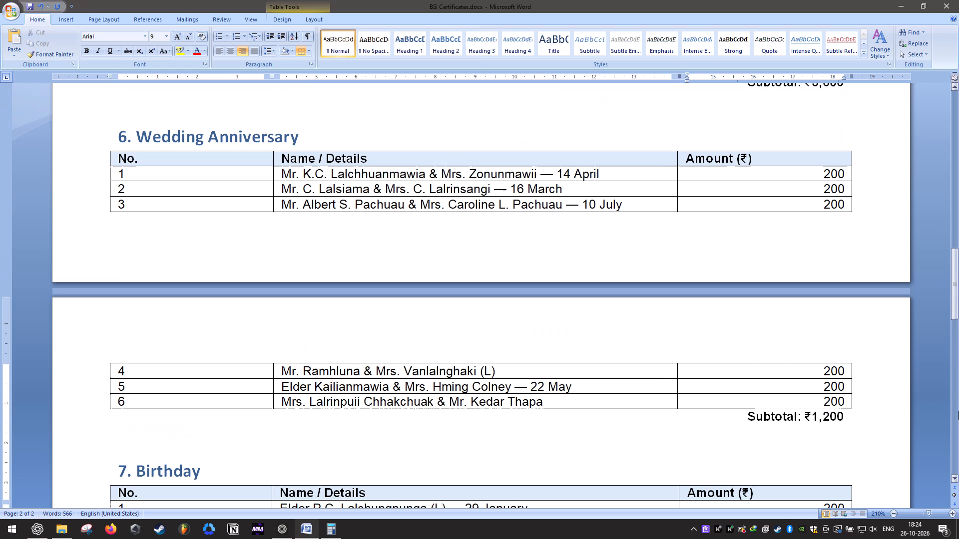
pyautogui.scroll(2, 958, 411)
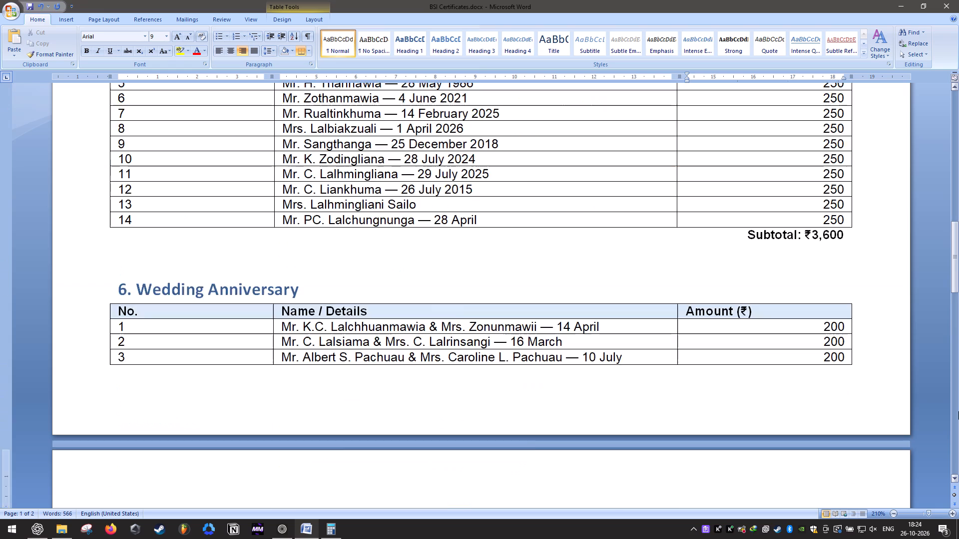
pyautogui.scroll(5, 958, 411)
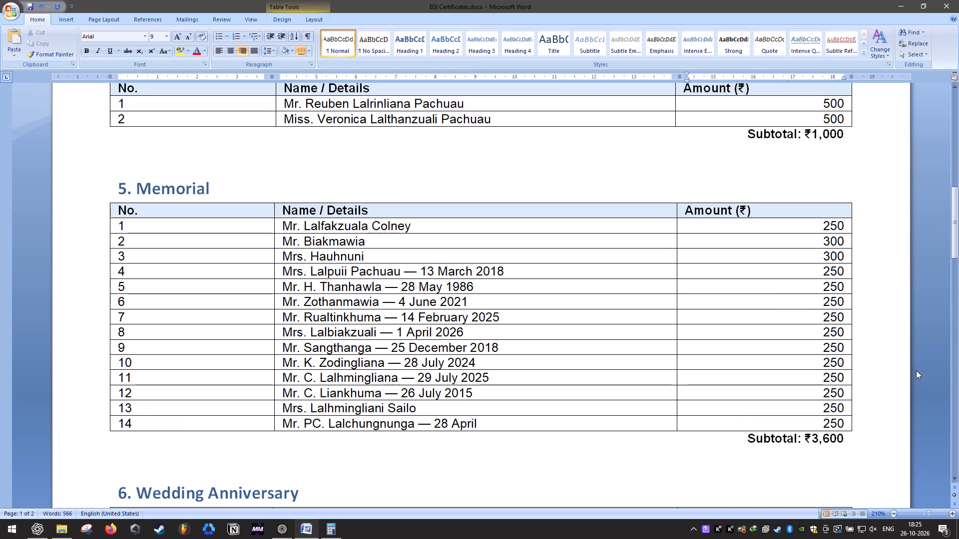
pyautogui.scroll(5, 916, 370)
pyautogui.scroll(-10, 917, 364)
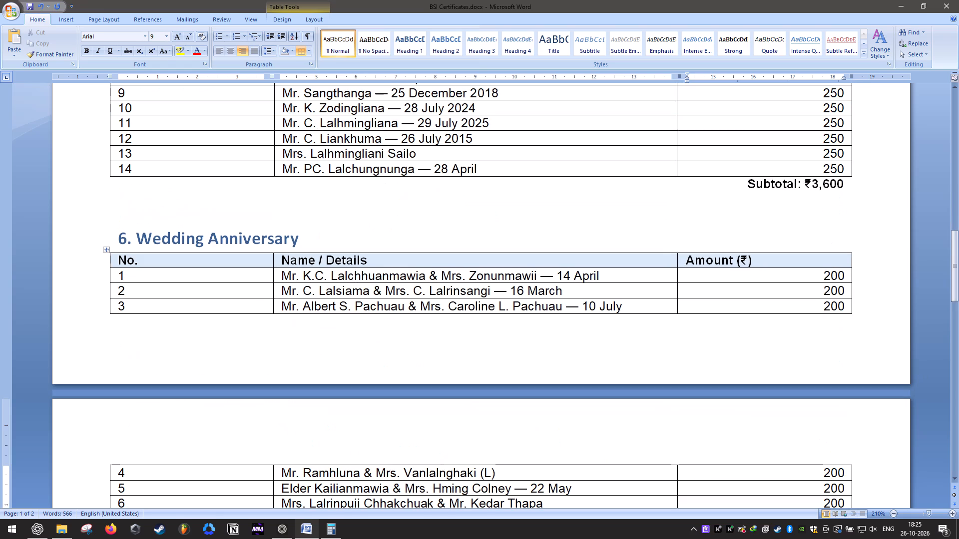
pyautogui.scroll(-2, 724, 313)
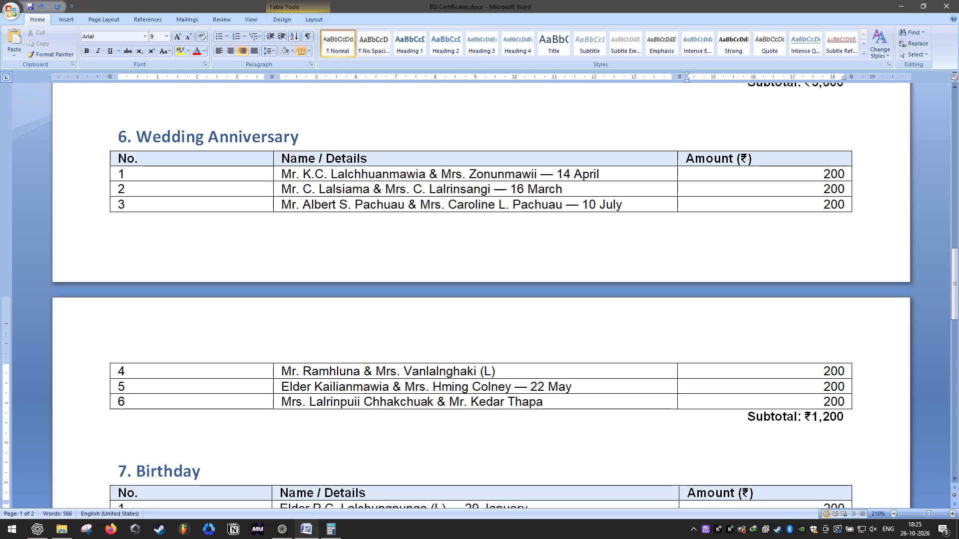
# Save the BSI Certificates document.
pyautogui.hotkey('ctrl', 's')
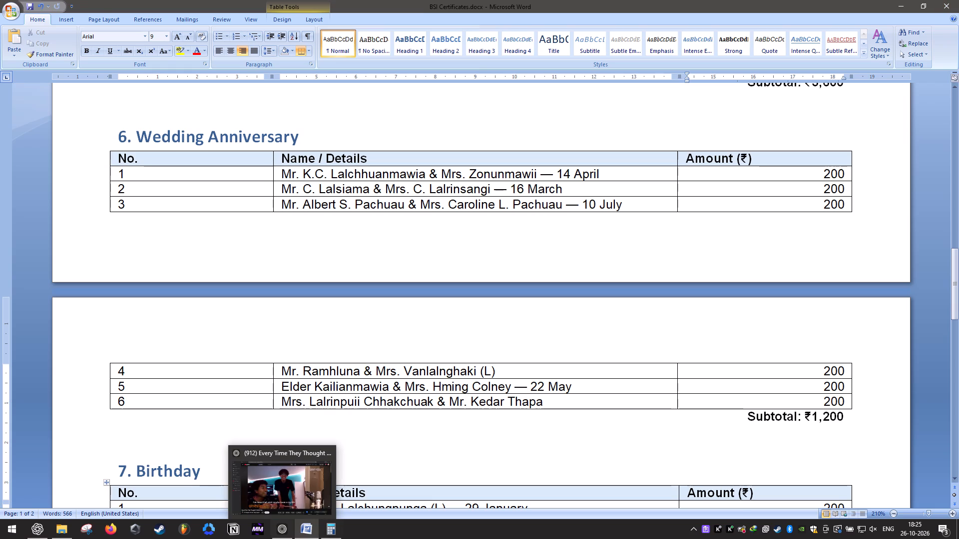
# Save the BSI Certificates document with a final check of its category tables and summary.
pyautogui.moveTo(958, 297); pyautogui.dragTo(958, 461)
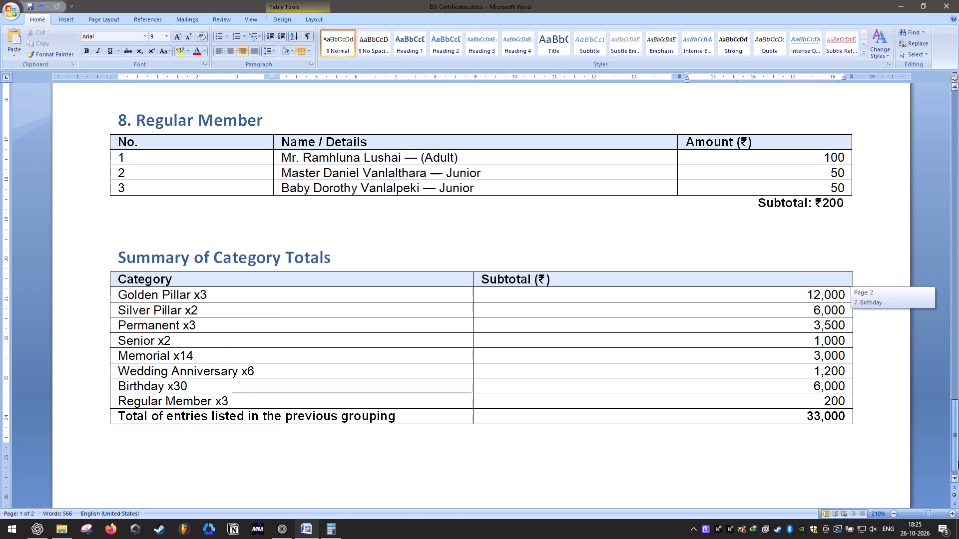
pyautogui.moveTo(958, 461); pyautogui.dragTo(958, 151)
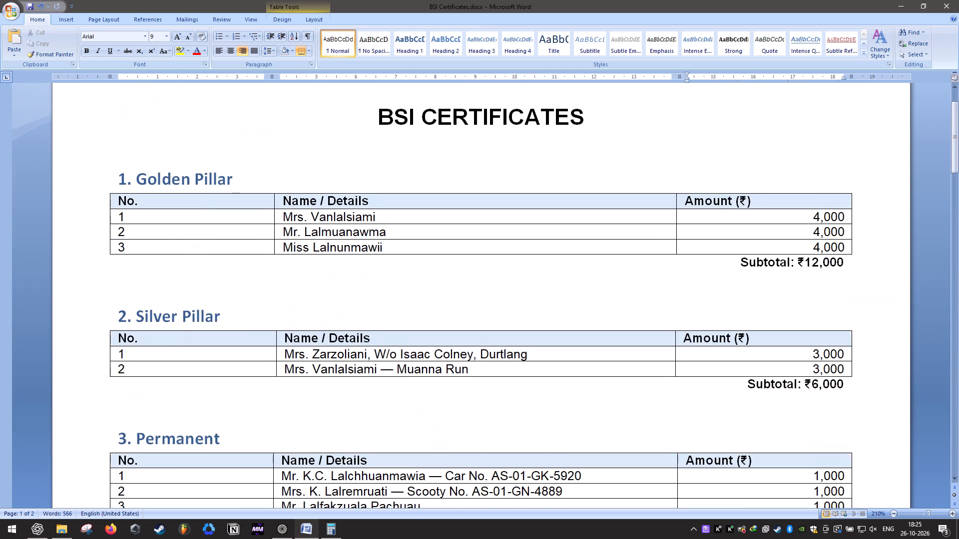
pyautogui.click(834, 152)
pyautogui.hotkey('ctrl', 's')
pyautogui.scroll(-7, 756, 291)
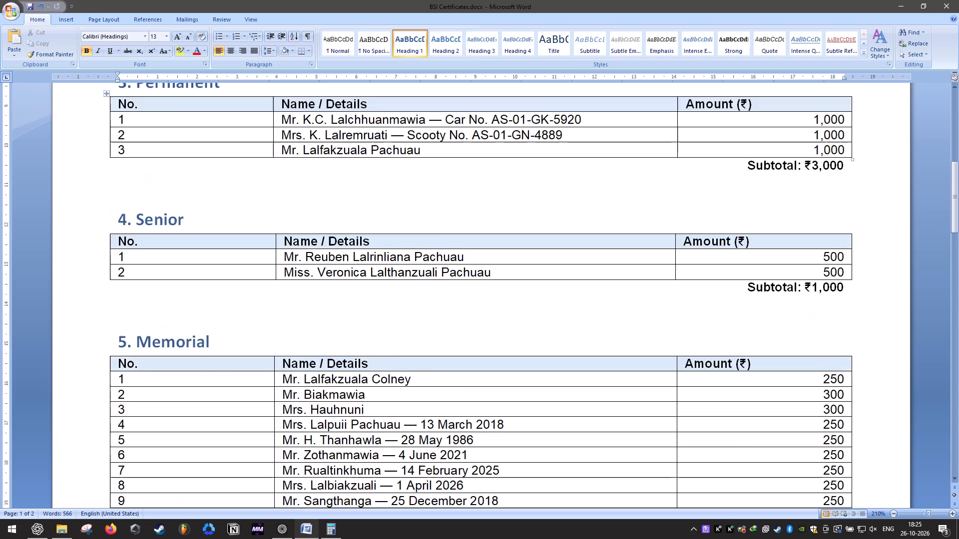
pyautogui.scroll(-20, 756, 291)
pyautogui.scroll(-4, 756, 291)
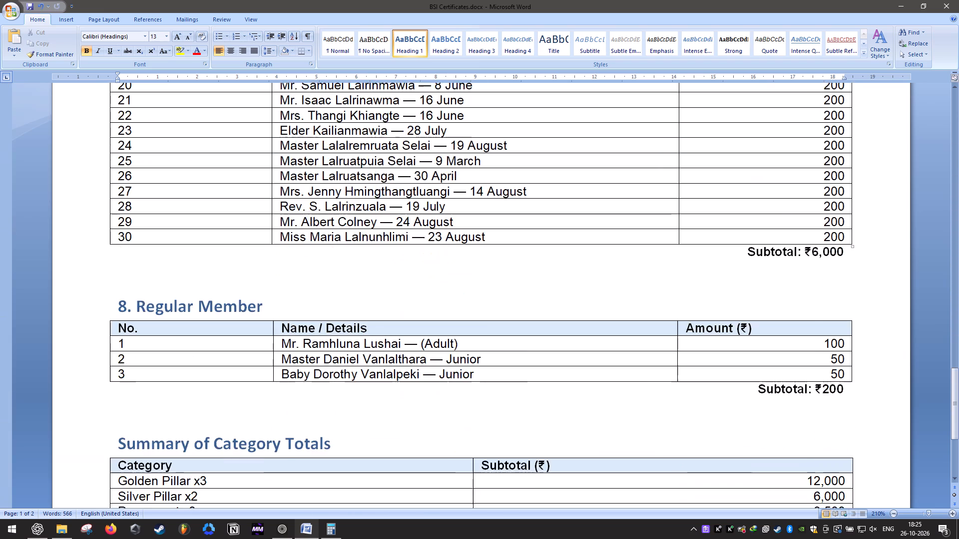
pyautogui.scroll(-7, 756, 291)
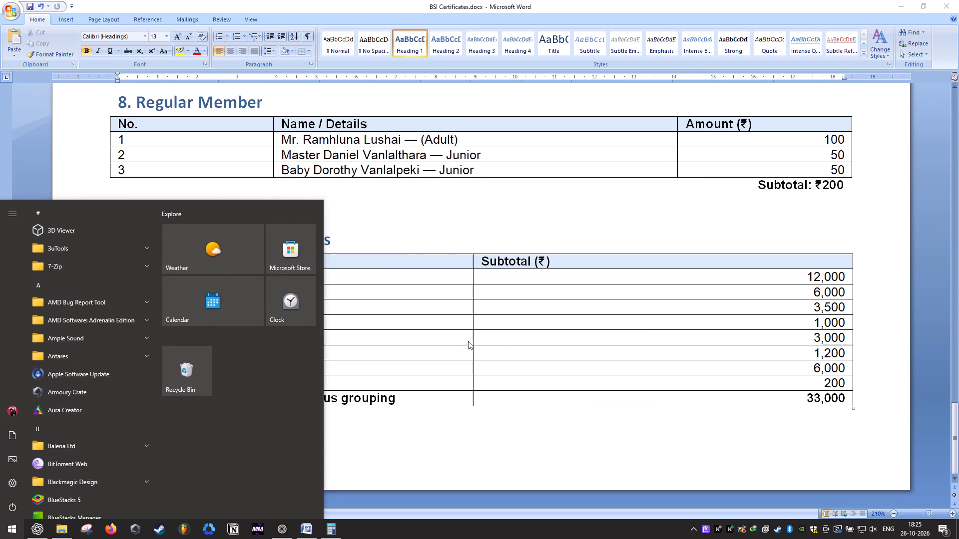
# Switch to the Zen browser and search for "word to pdf" in a new tab.
pyautogui.hotkey('alt', 'Tab')
pyautogui.hotkey('alt', 'Tab')
pyautogui.hotkey('alt', 'Tab')
pyautogui.hotkey('alt', 'Tab')
pyautogui.hotkey('alt', 'Tab')
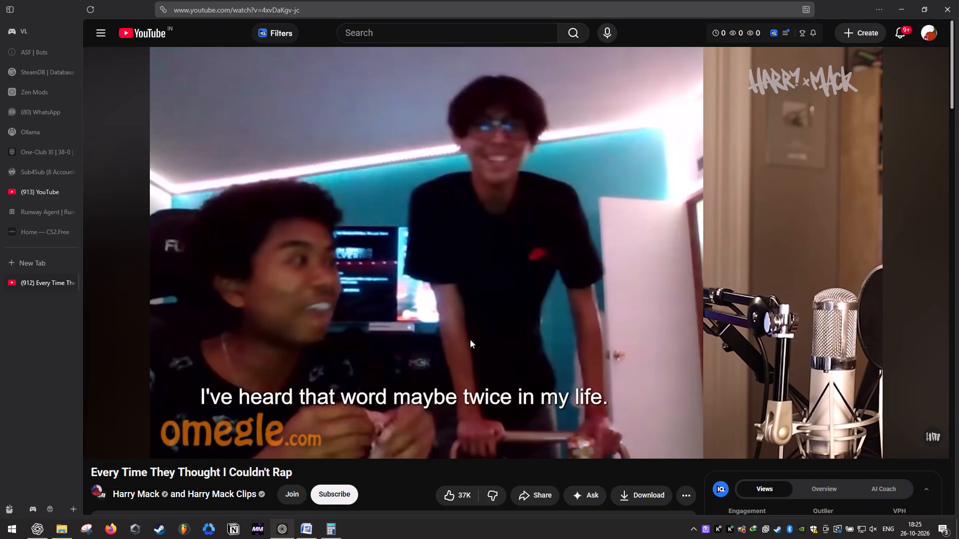
pyautogui.hotkey('ctrl', 't')
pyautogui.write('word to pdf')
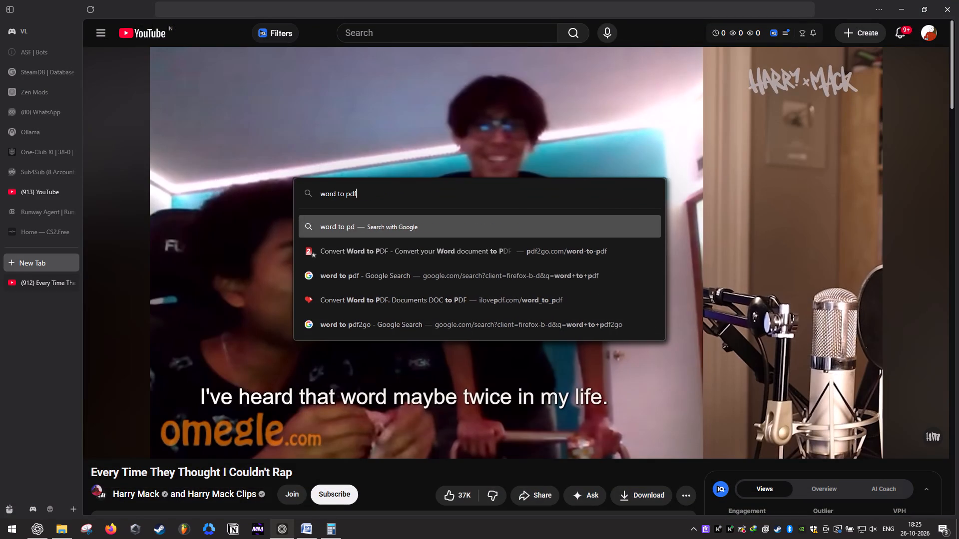
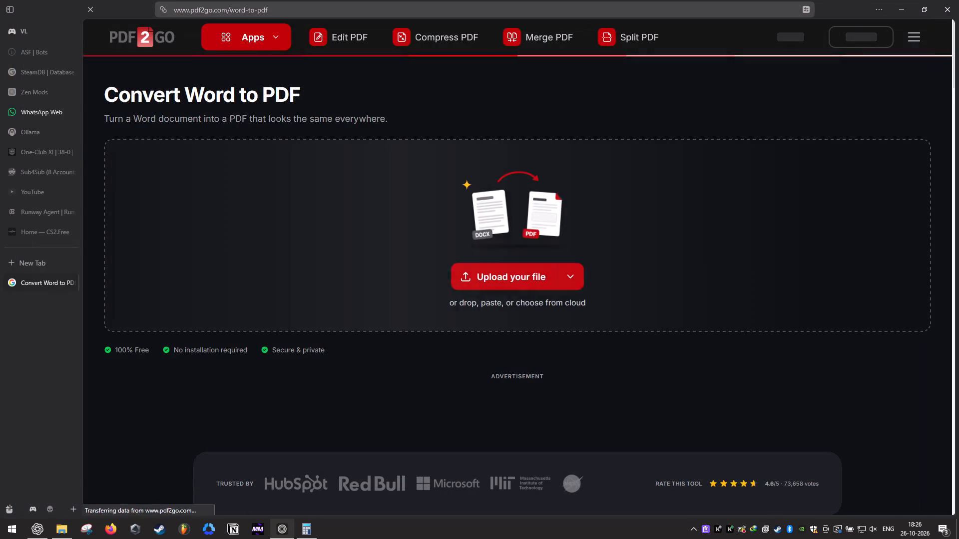
# Upload BSI Certificates.docx from the Downloads folder to the PDF2Go Word to PDF converter.
pyautogui.hotkey('alt', 'Tab')
pyautogui.keyDown('alt'); pyautogui.click(490, 288); pyautogui.keyUp('alt')
pyautogui.moveTo(147, 87); pyautogui.dragTo(380, 79)
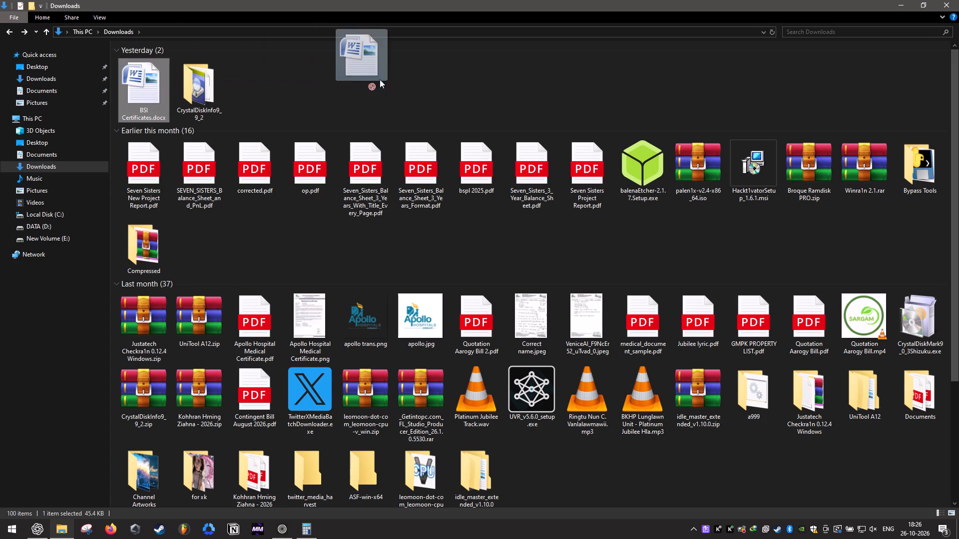
pyautogui.moveTo(380, 79); pyautogui.dragTo(481, 269)
pyautogui.hotkey('alt', 'Tab')
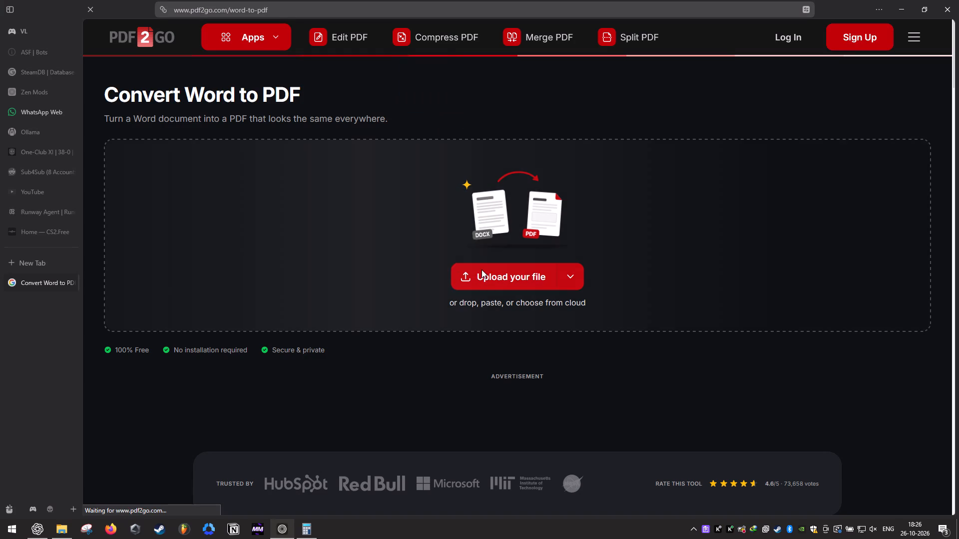
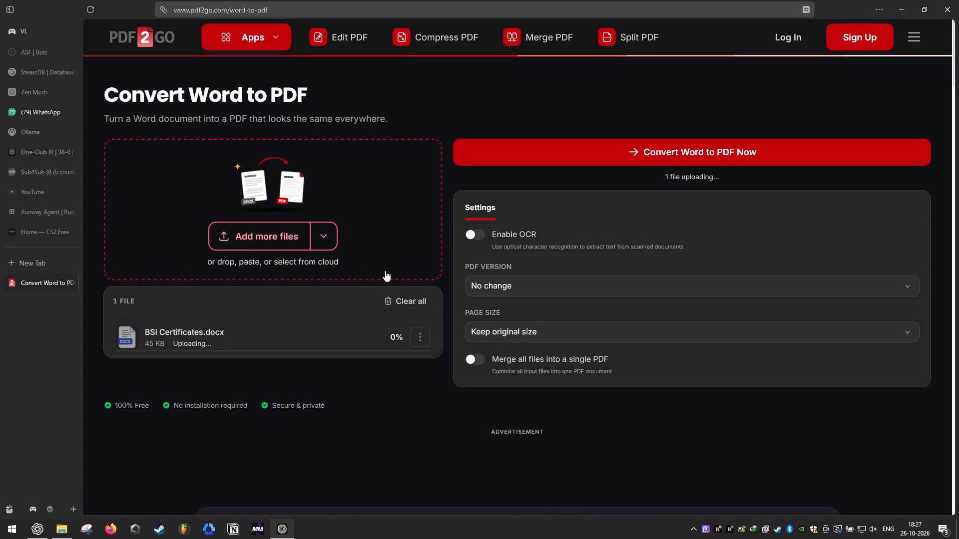
# Convert the uploaded BSI Certificates.docx to PDF, keeping the original page size, and download the converted file.
pyautogui.click(607, 149)
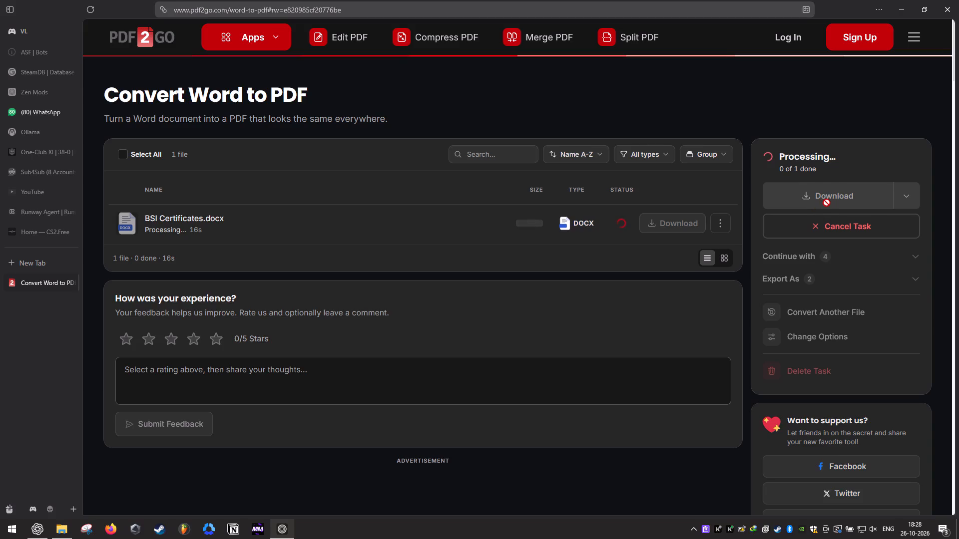
pyautogui.click(831, 206)
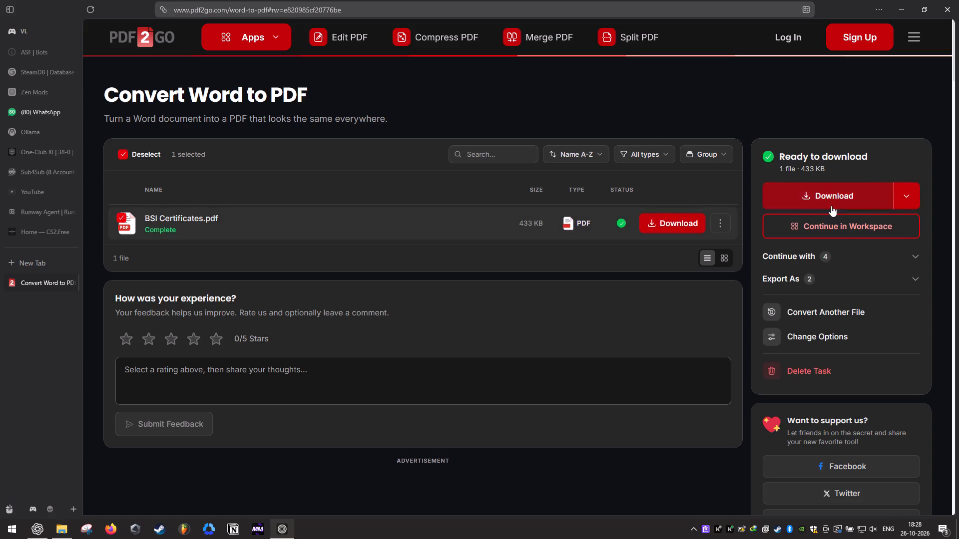